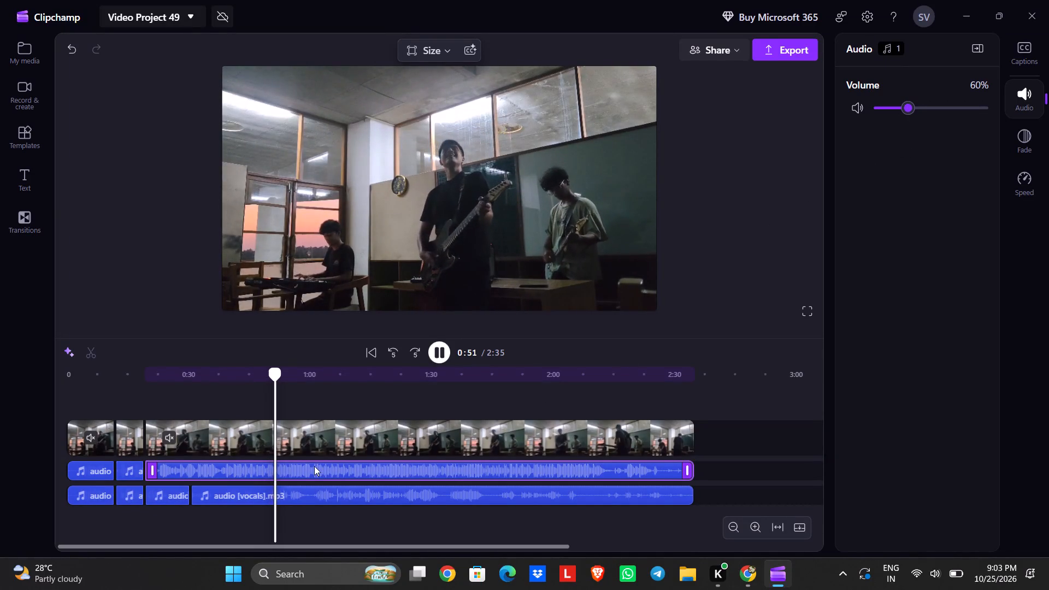
Play back the passage from about 0:22 and split the last vocals audio clip at 0:38.
click(155, 405)
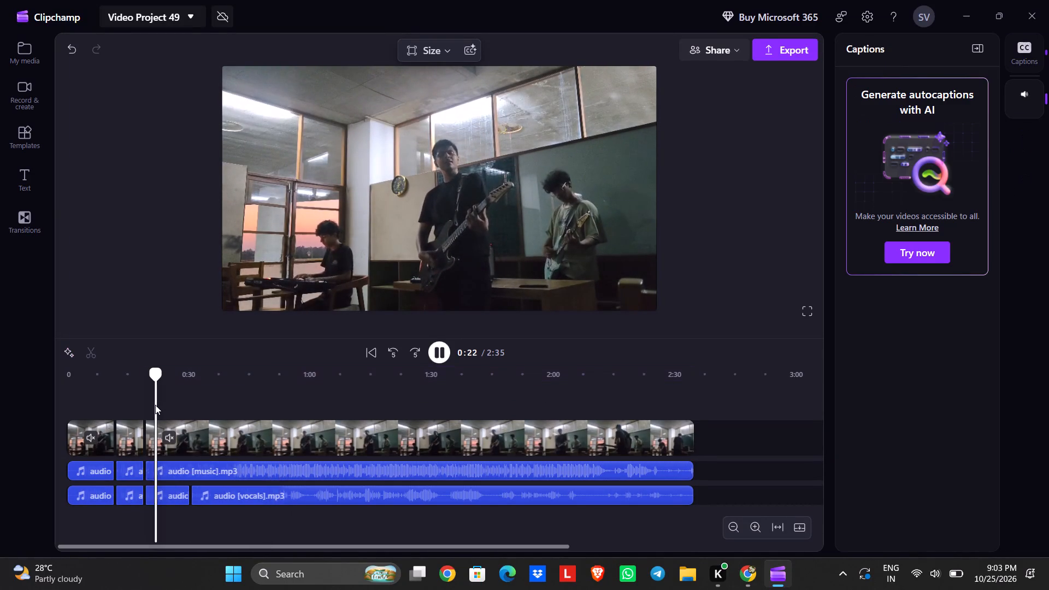
key(space)
key(space)
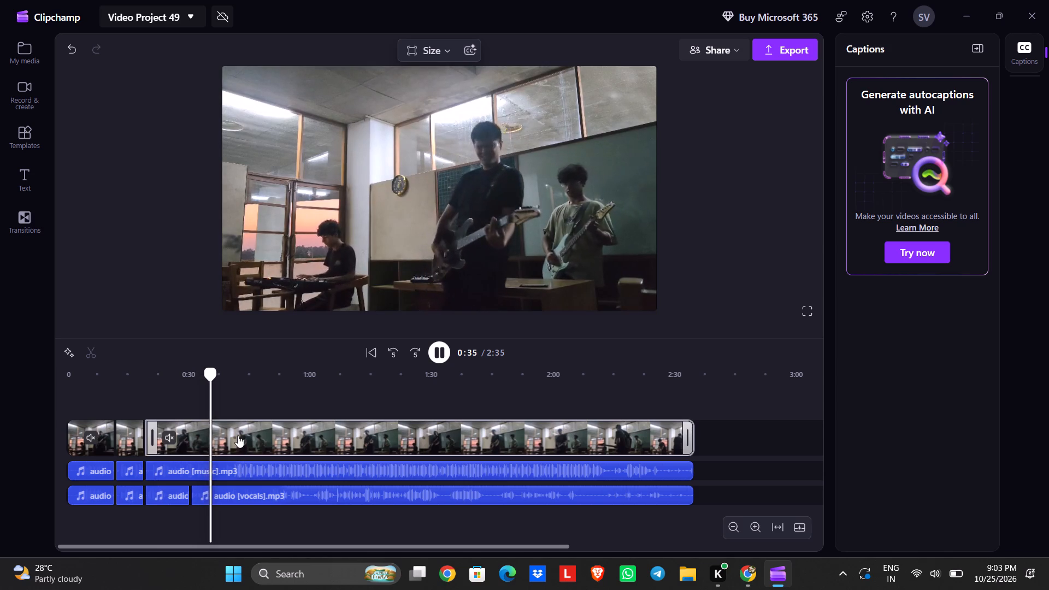
click(441, 351)
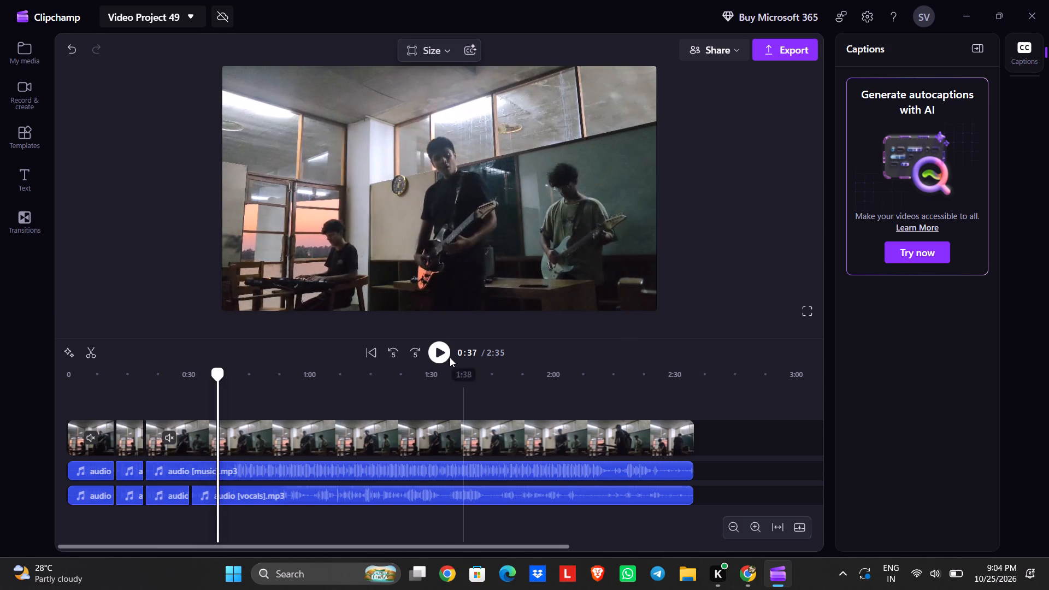
click(437, 353)
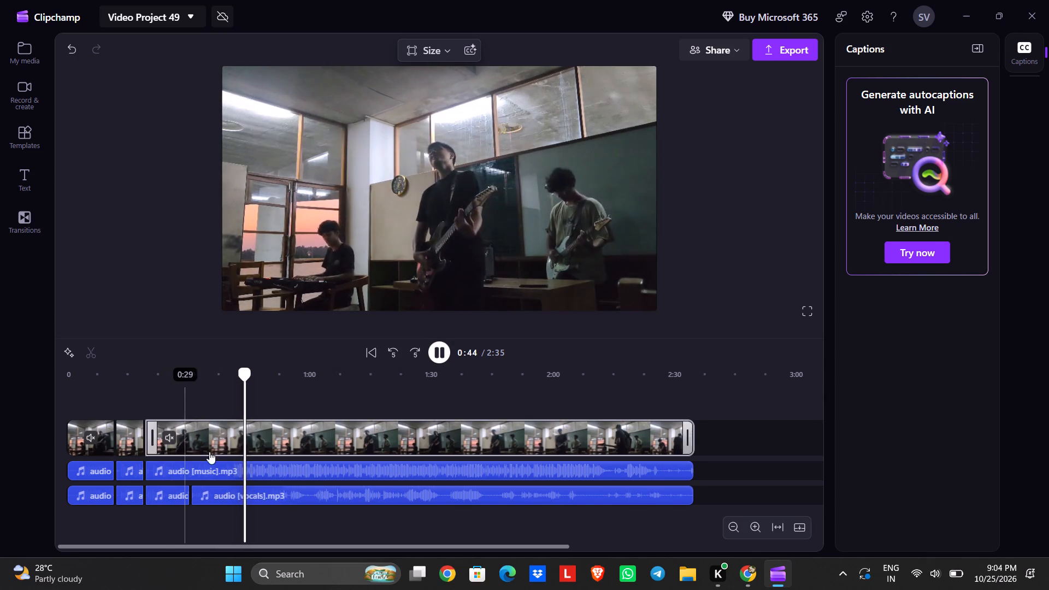
click(205, 413)
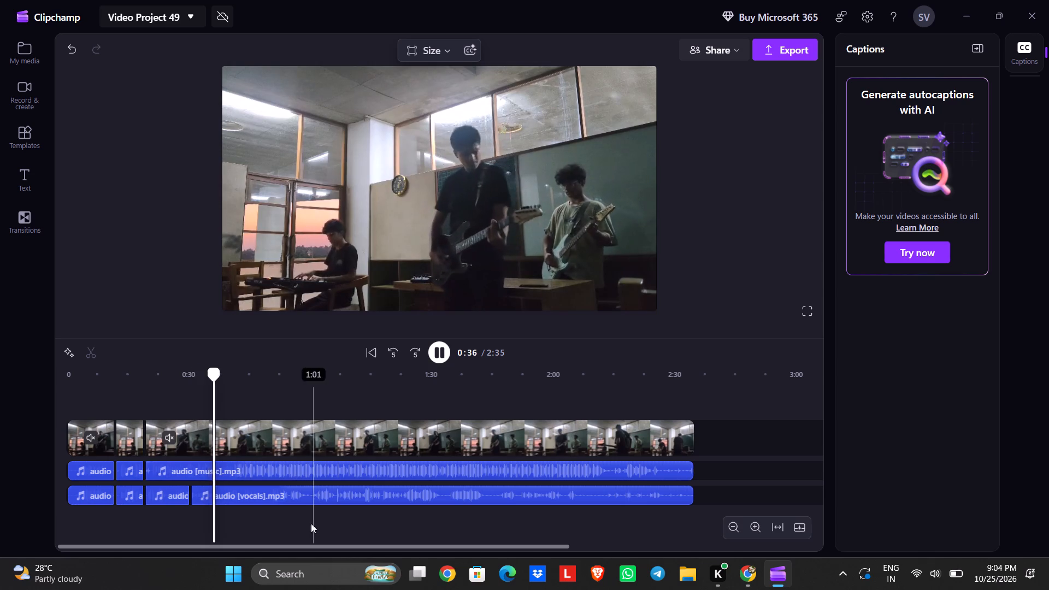
click(434, 357)
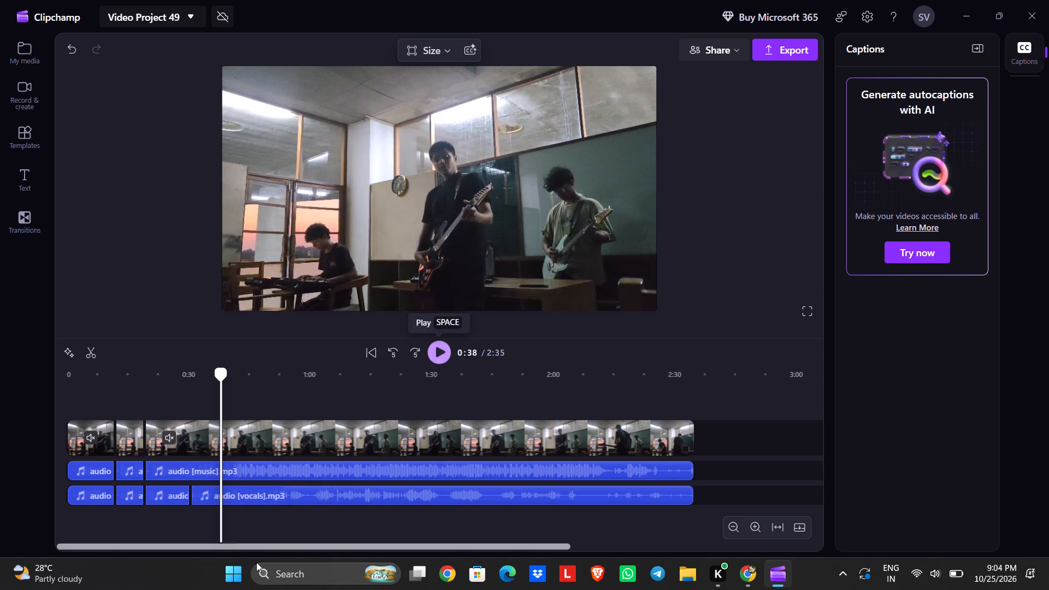
click(246, 498)
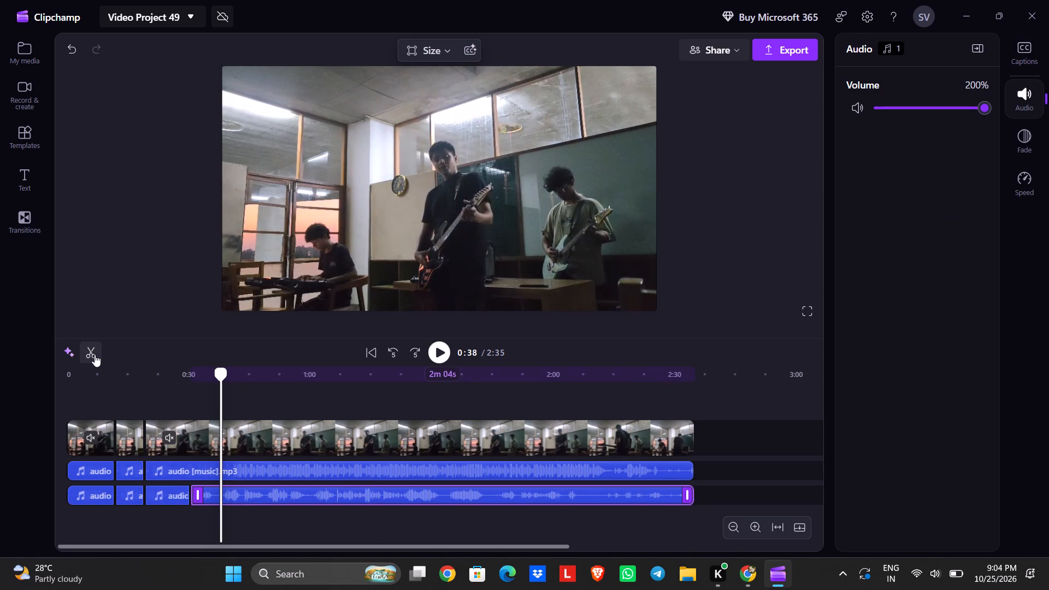
click(92, 354)
Set the volume of the vocals segment after the 0:38 split to 159% and play it back.
click(948, 108)
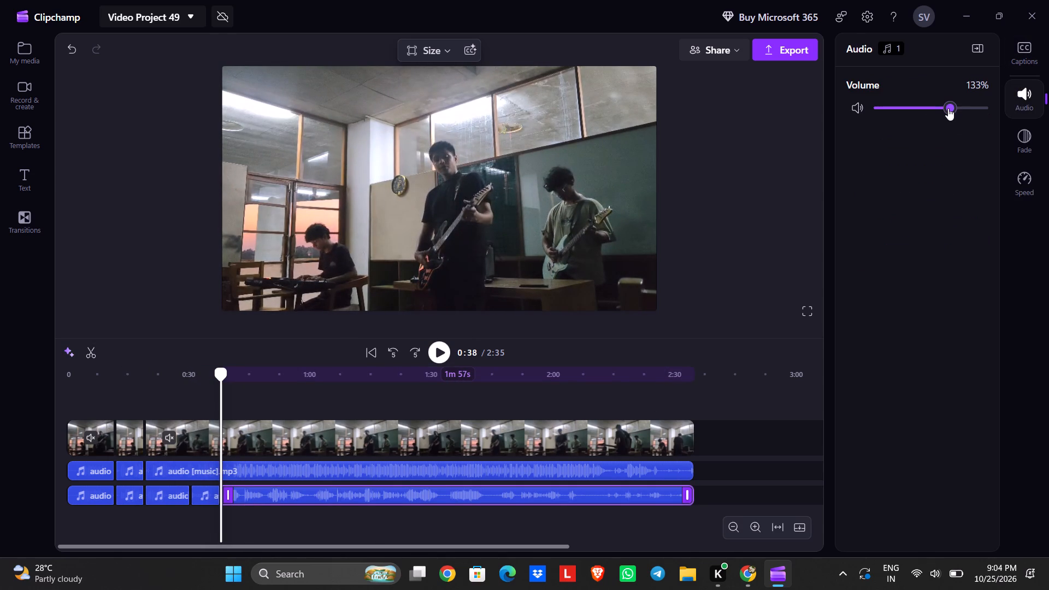
key(space)
click(962, 107)
click(441, 350)
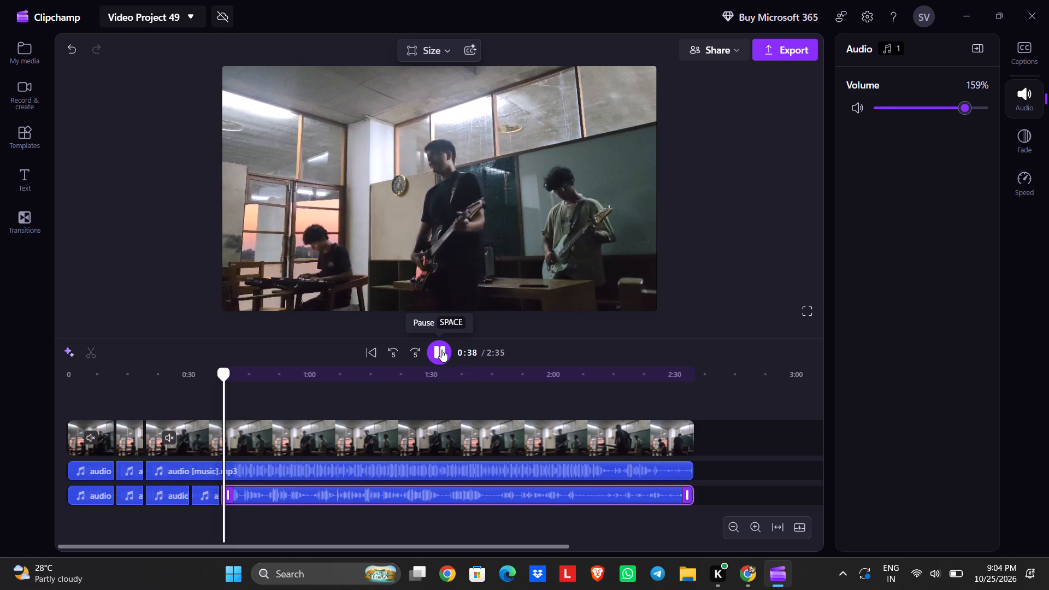
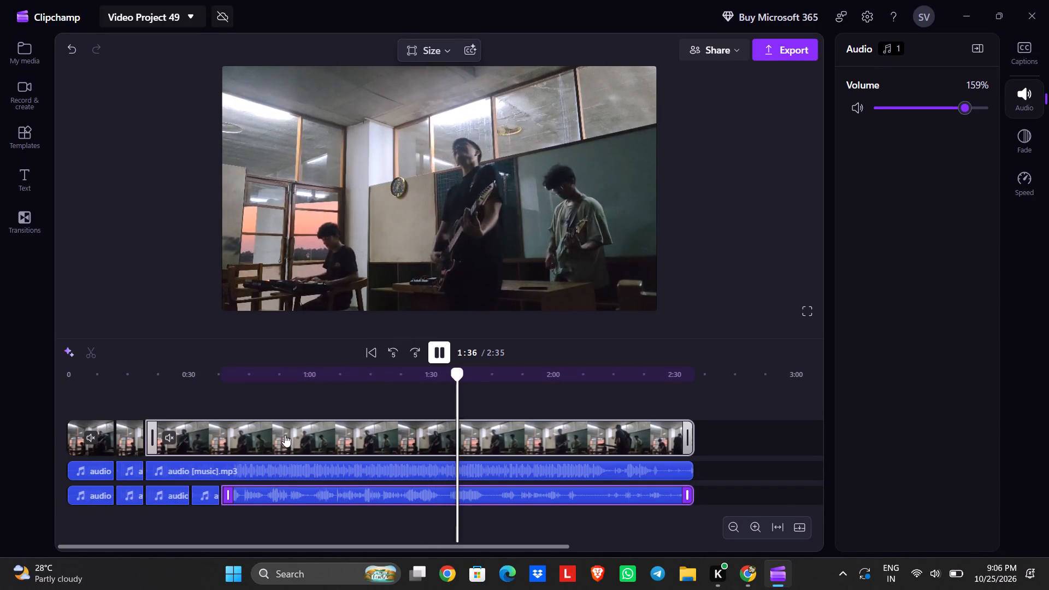
Play the whole video from the beginning in full-screen preview to review the vocal and music balance.
click(64, 413)
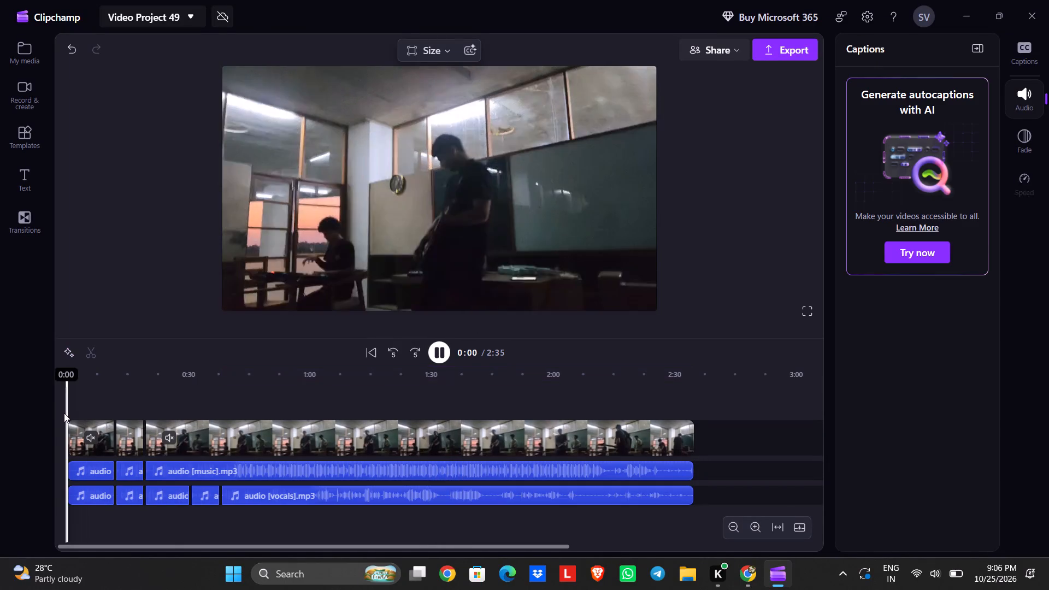
click(807, 311)
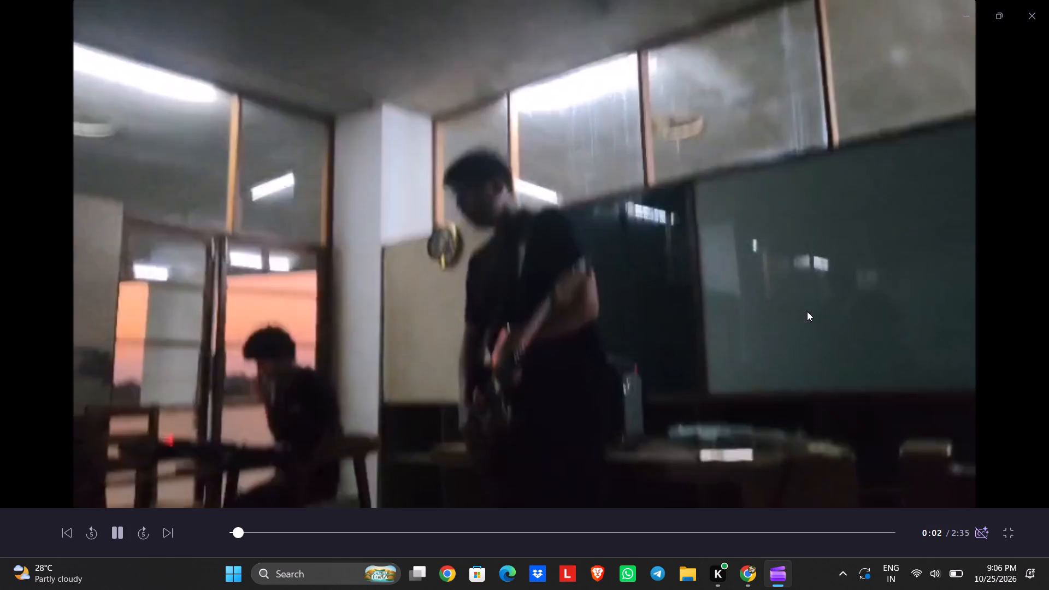
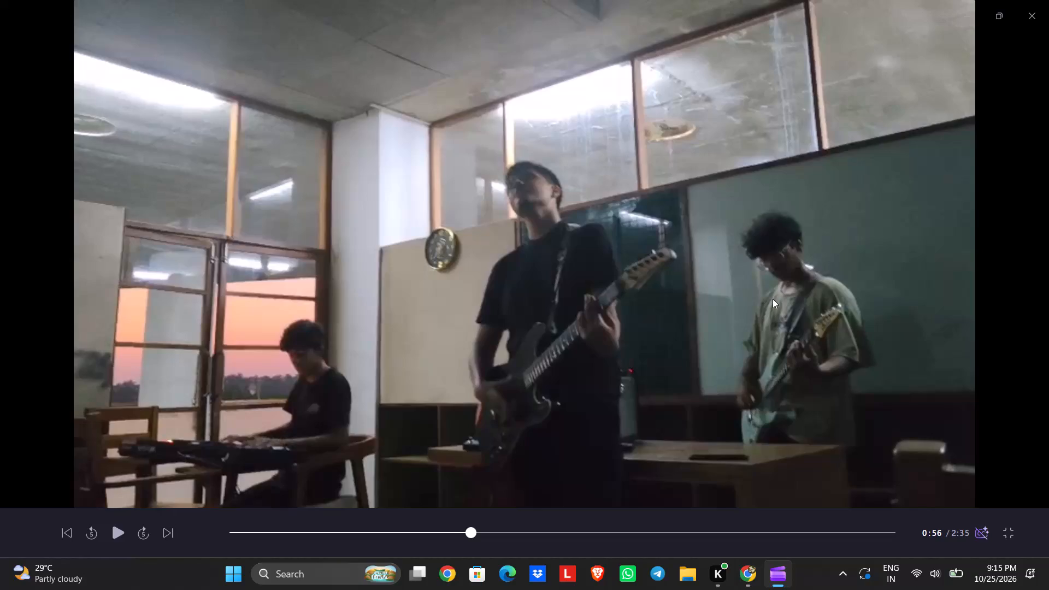
Resume the paused full-screen preview from 0:56 to keep reviewing the vocal and music balance.
key(space)
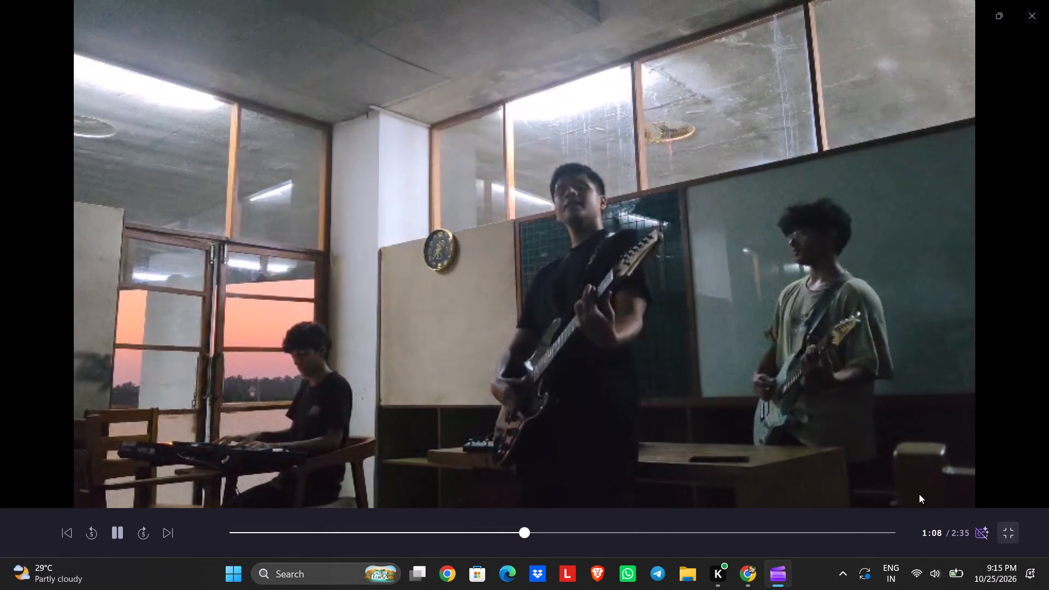
Pause the full-screen preview at 1:09, briefly resuming playback before pausing it again.
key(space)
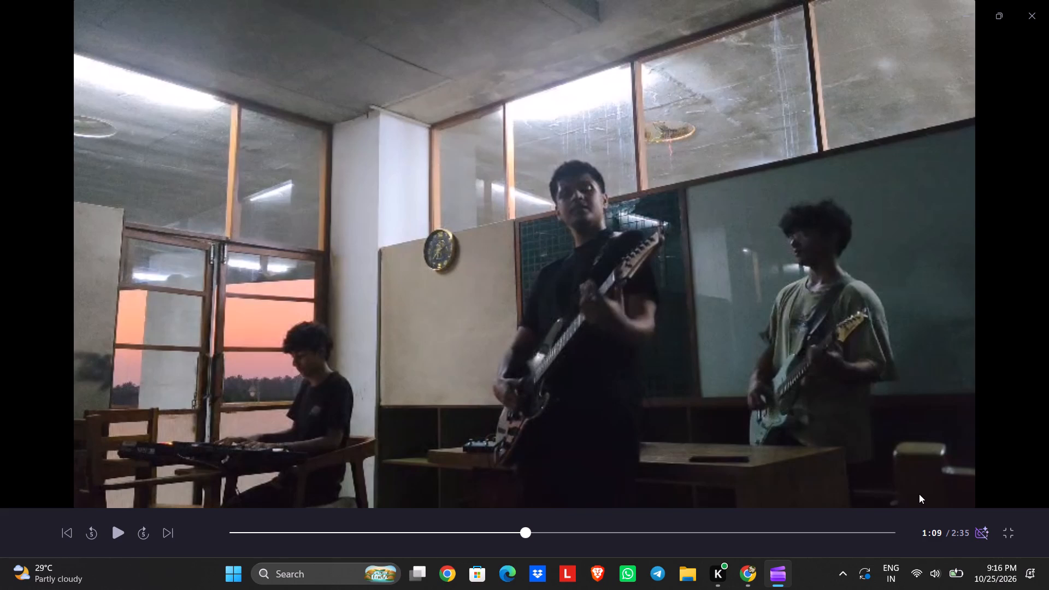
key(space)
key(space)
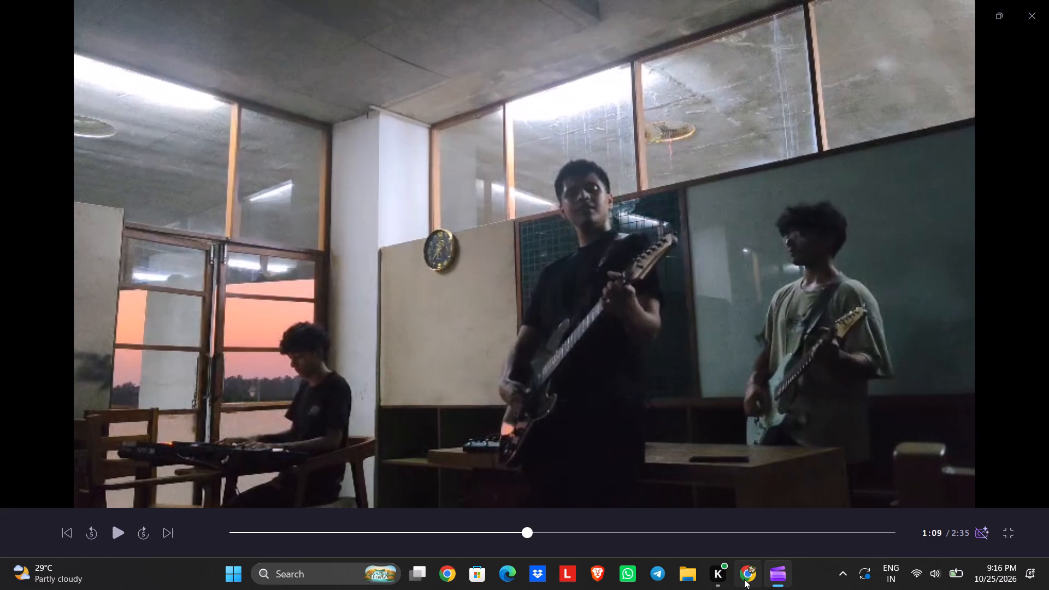
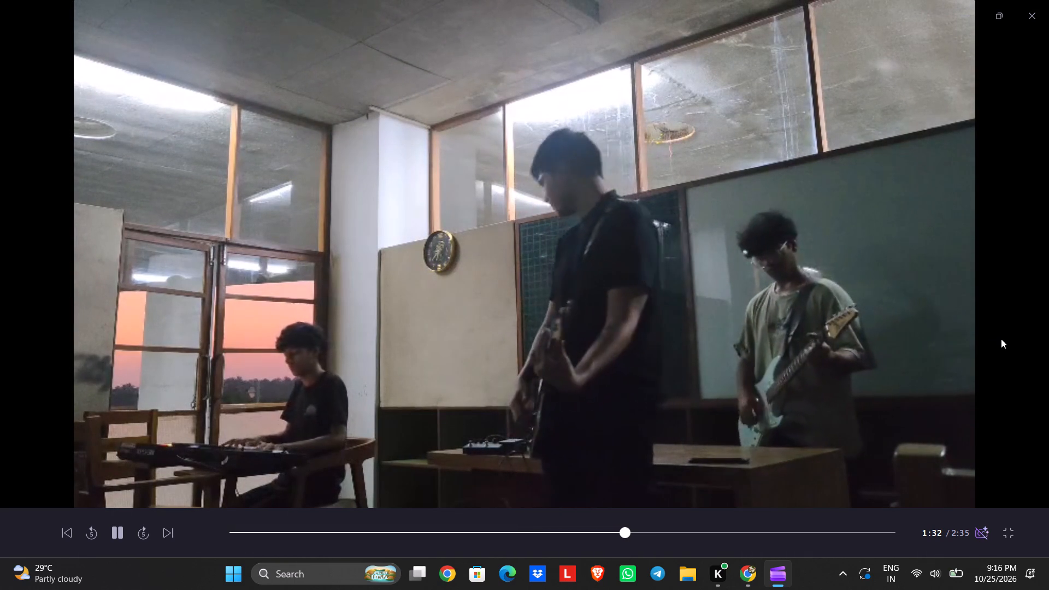
Exit the full-screen preview, check the last vocals segment's volume, and replay from just before that segment.
click(1006, 538)
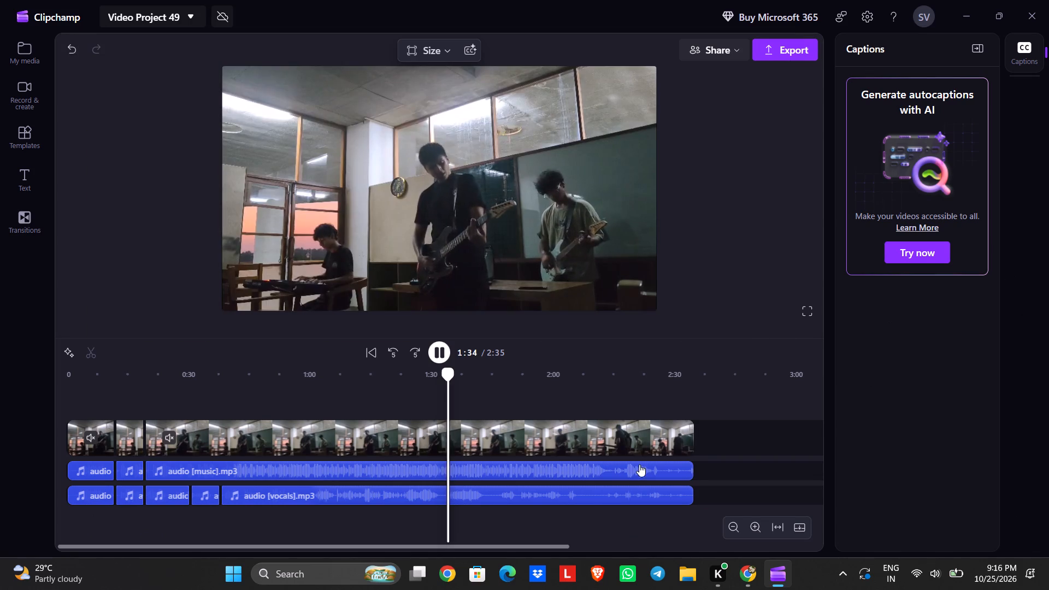
scroll(460, 479, right, 2)
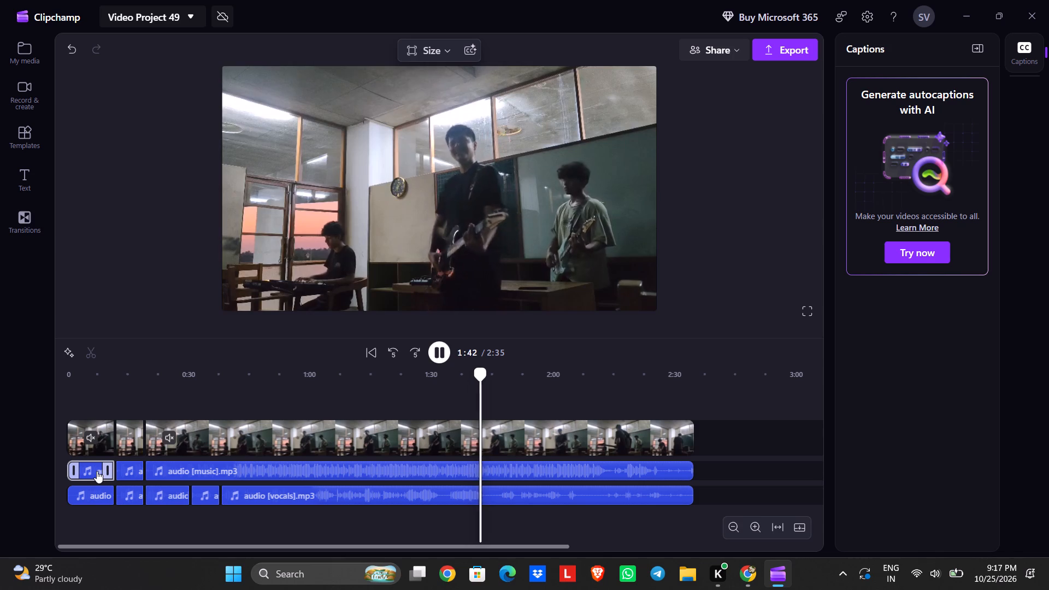
click(309, 494)
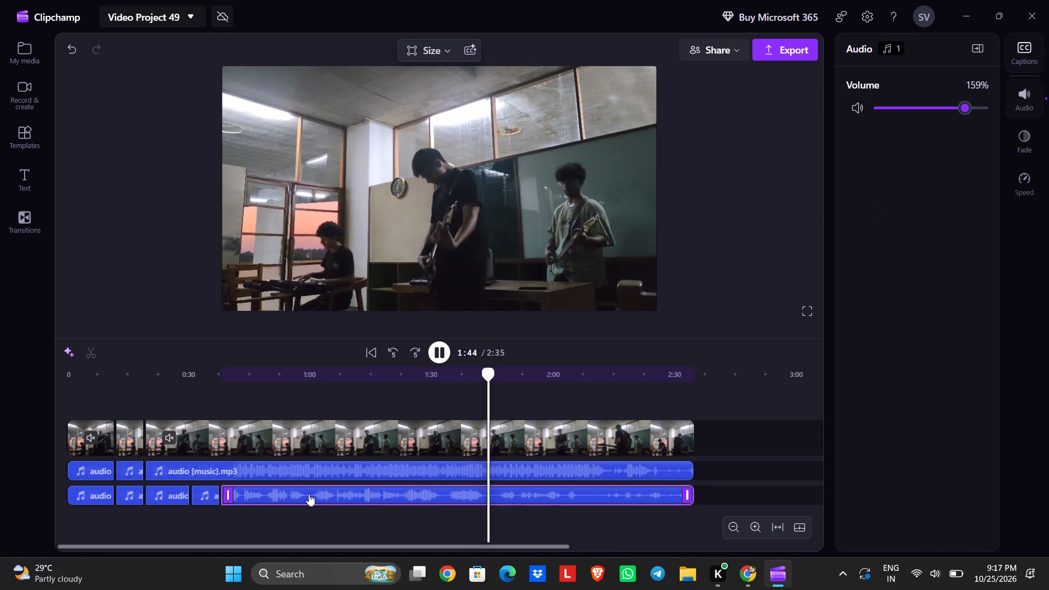
click(213, 533)
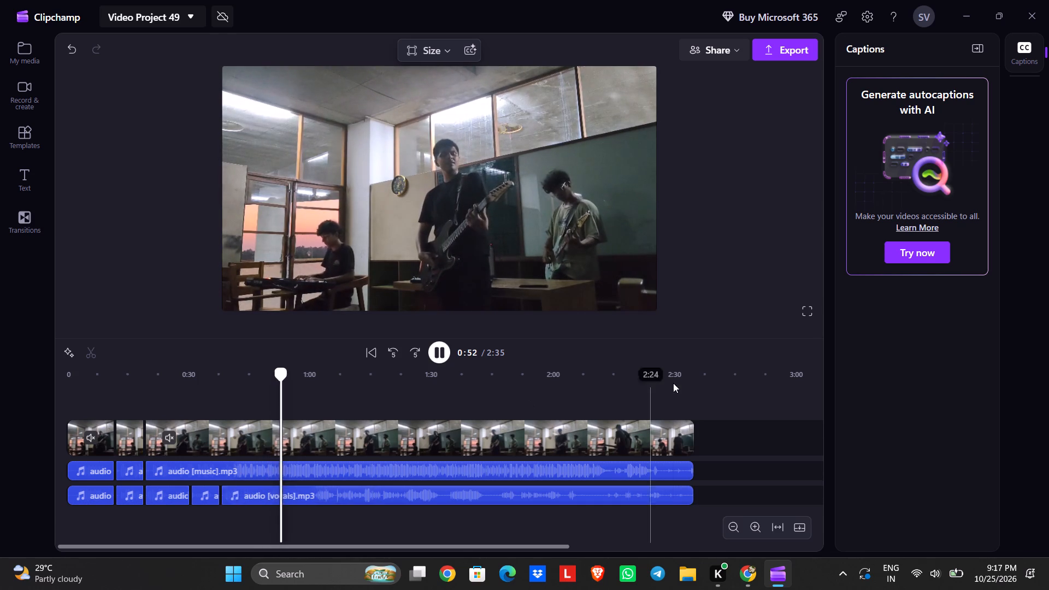
Lower the volume of the last, longest vocals segment to 137% while listening to the playback.
click(631, 486)
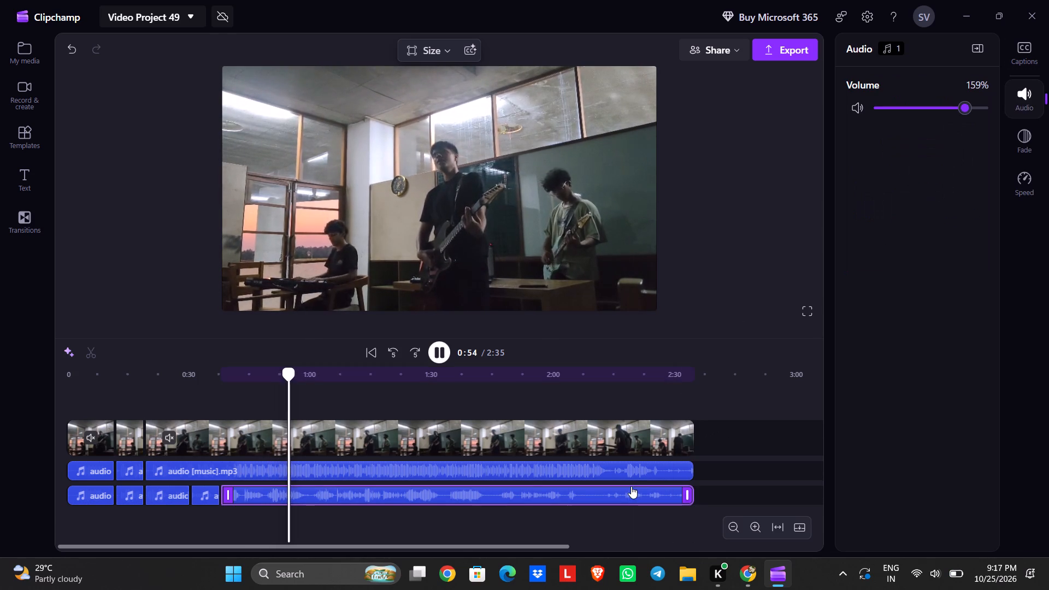
click(953, 111)
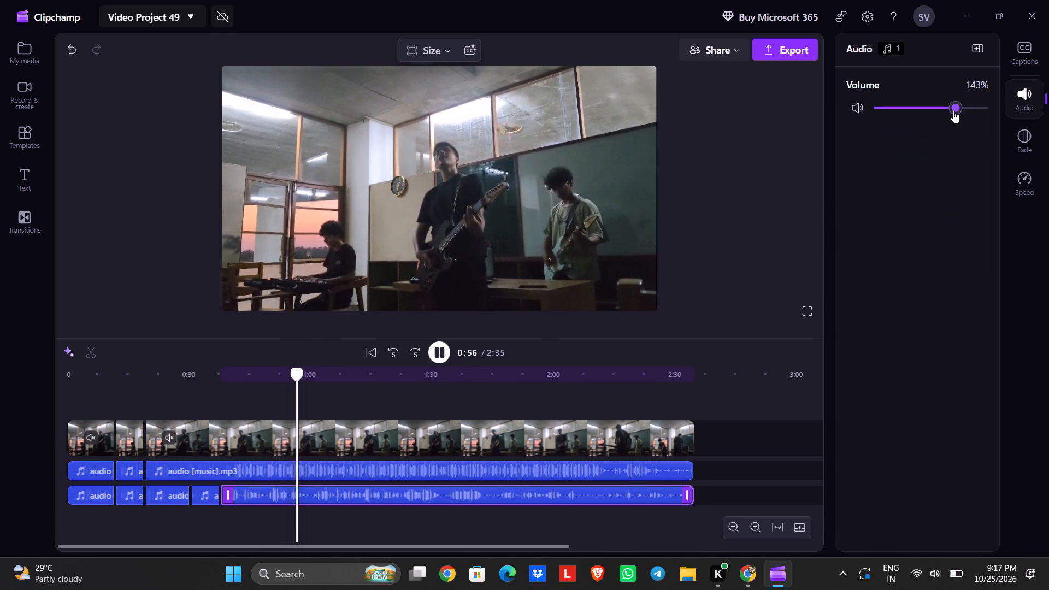
click(946, 108)
click(946, 108)
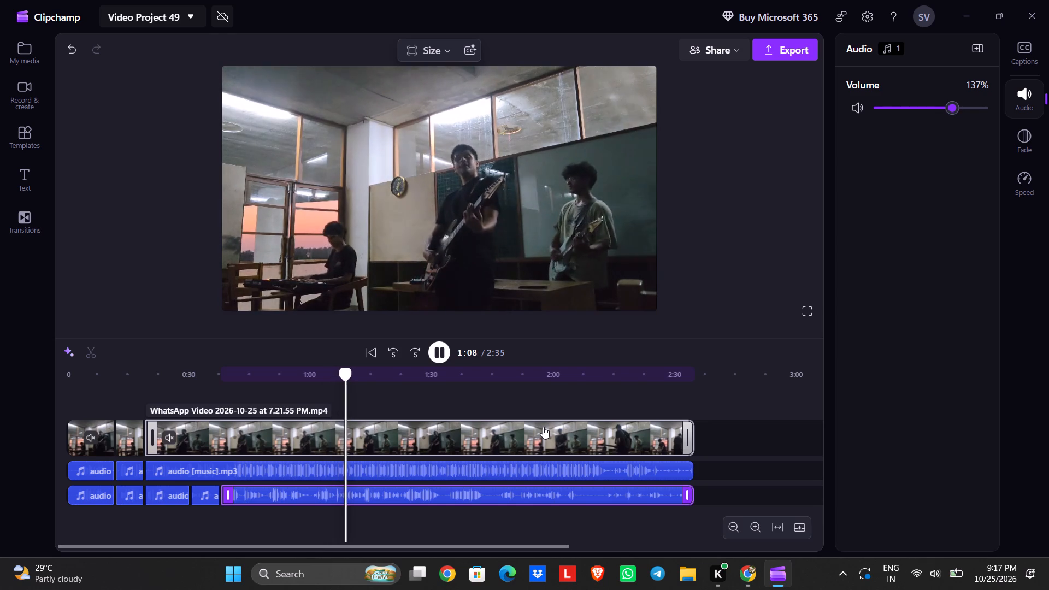
key(space)
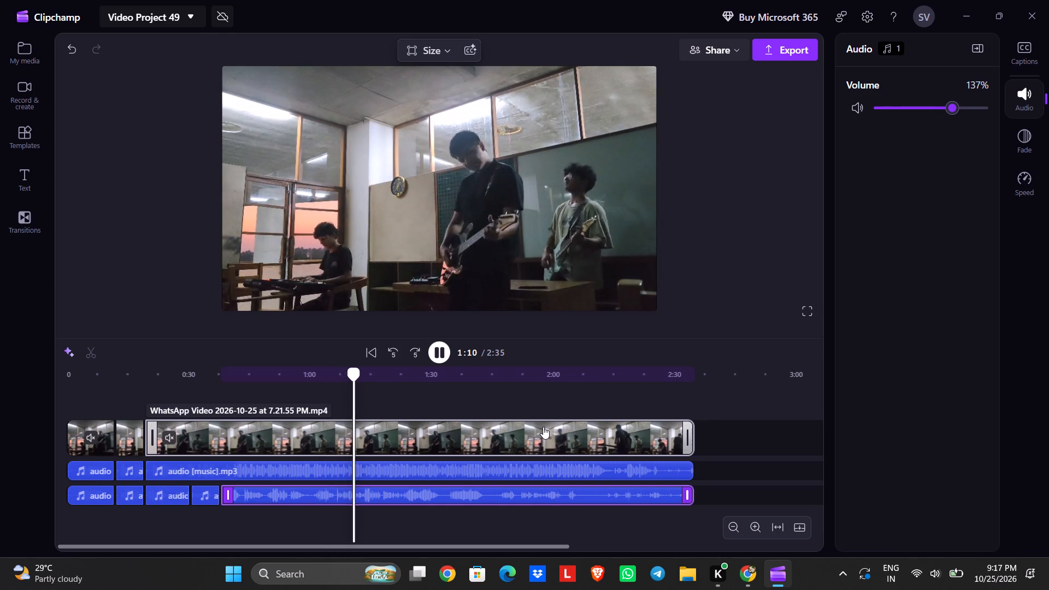
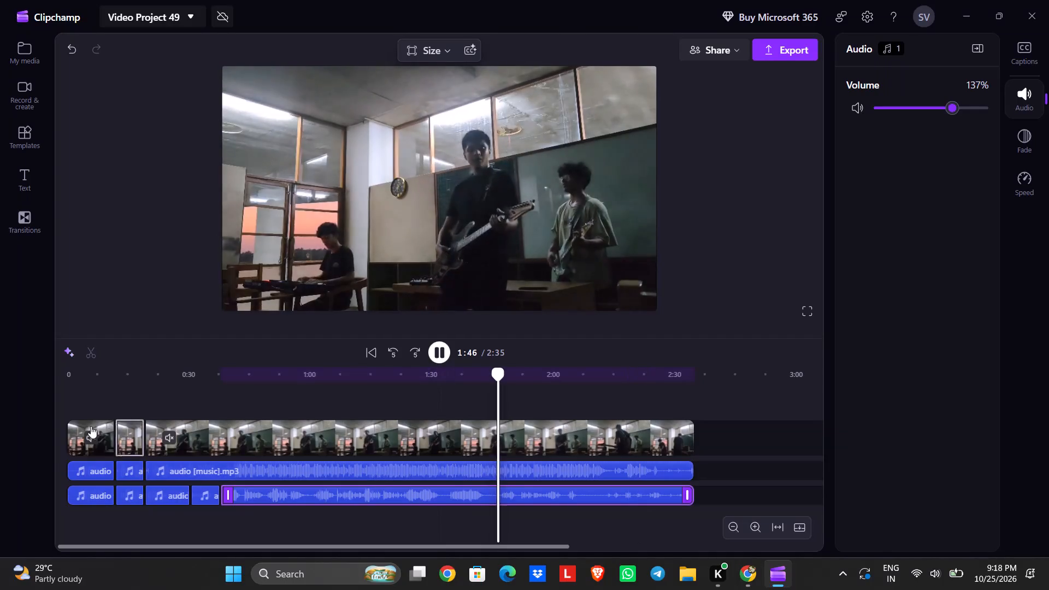
Replay the video from the beginning and check the first vocals segment's volume.
click(62, 409)
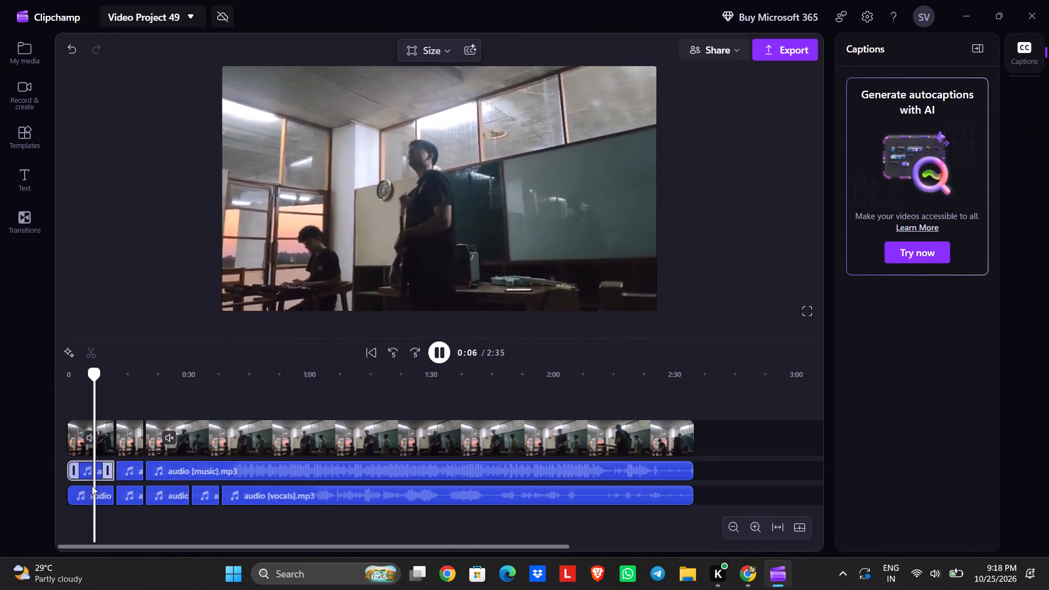
click(82, 497)
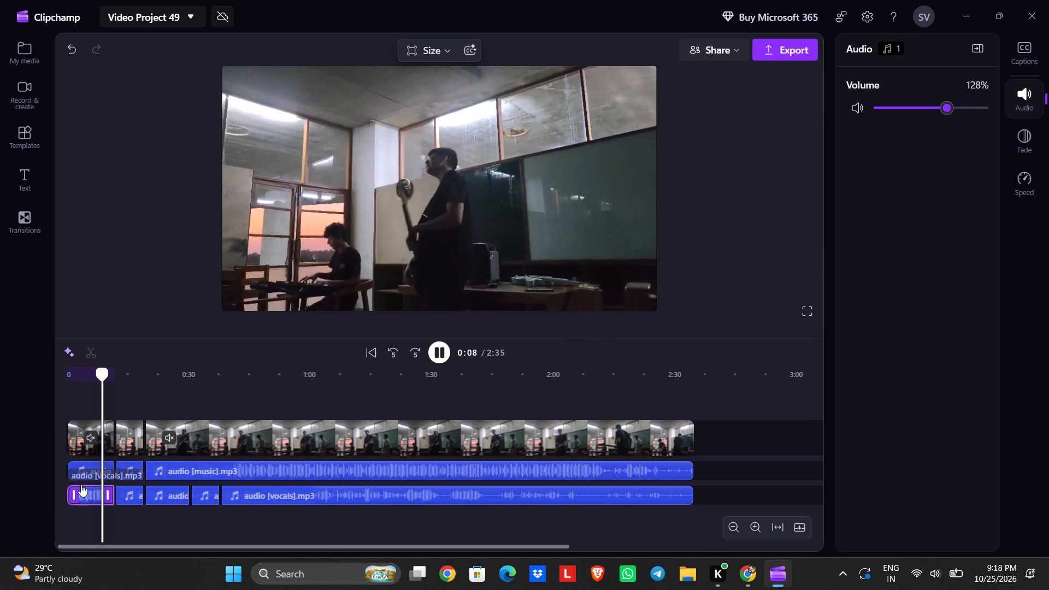
Set the first music segment's volume to 113% and replay the video from the beginning.
click(80, 474)
click(937, 109)
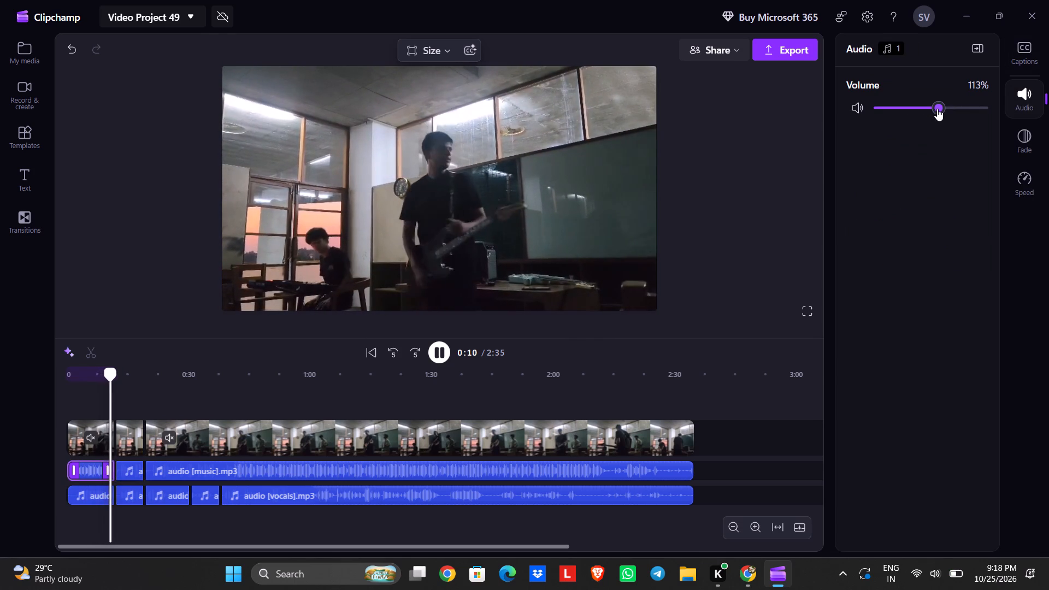
click(60, 407)
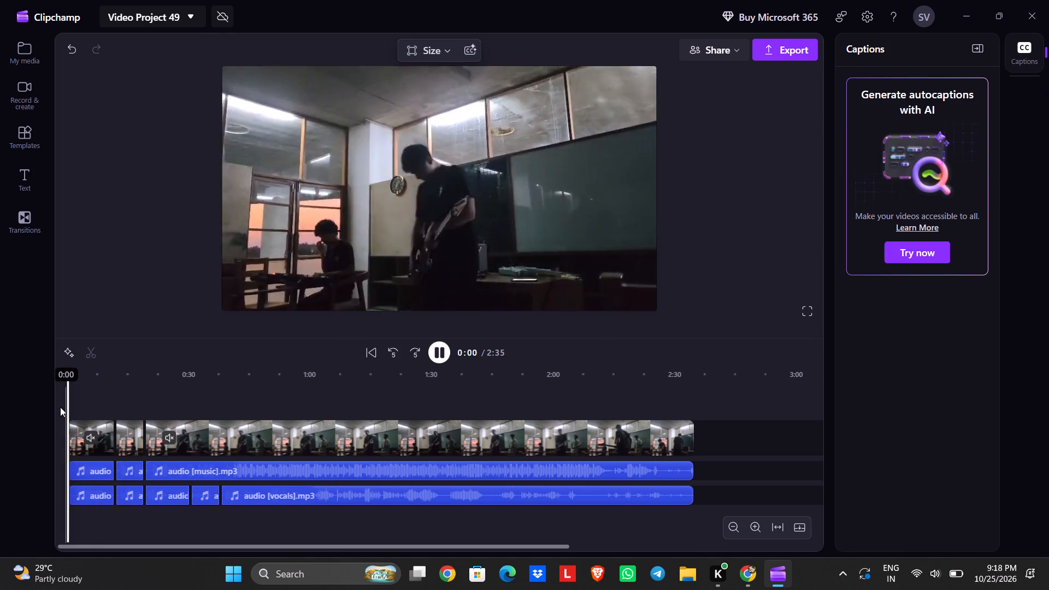
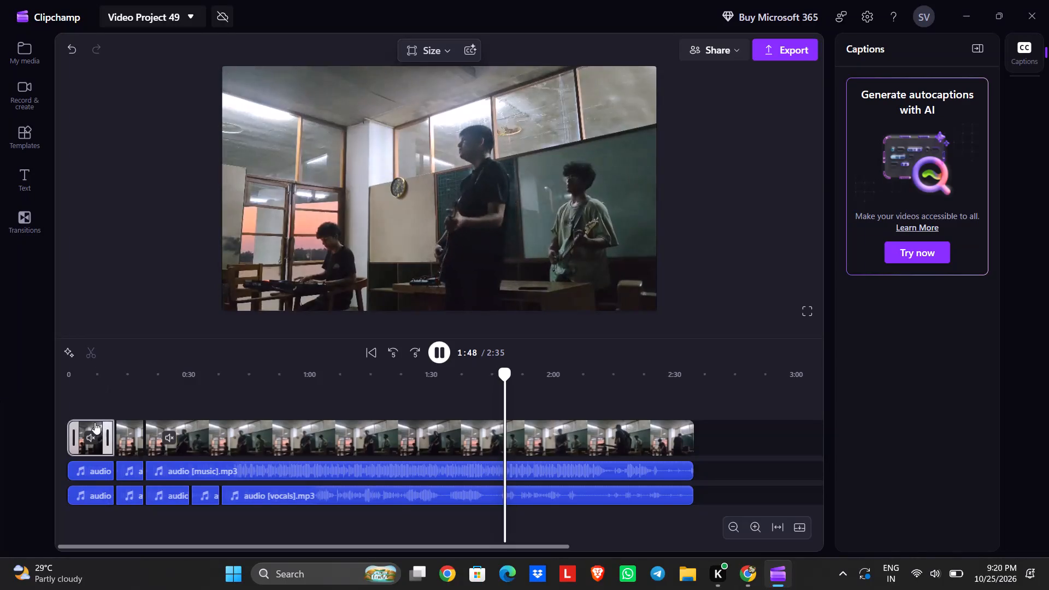
Replay the video from the beginning to check the opening and the change into the second segment.
click(55, 400)
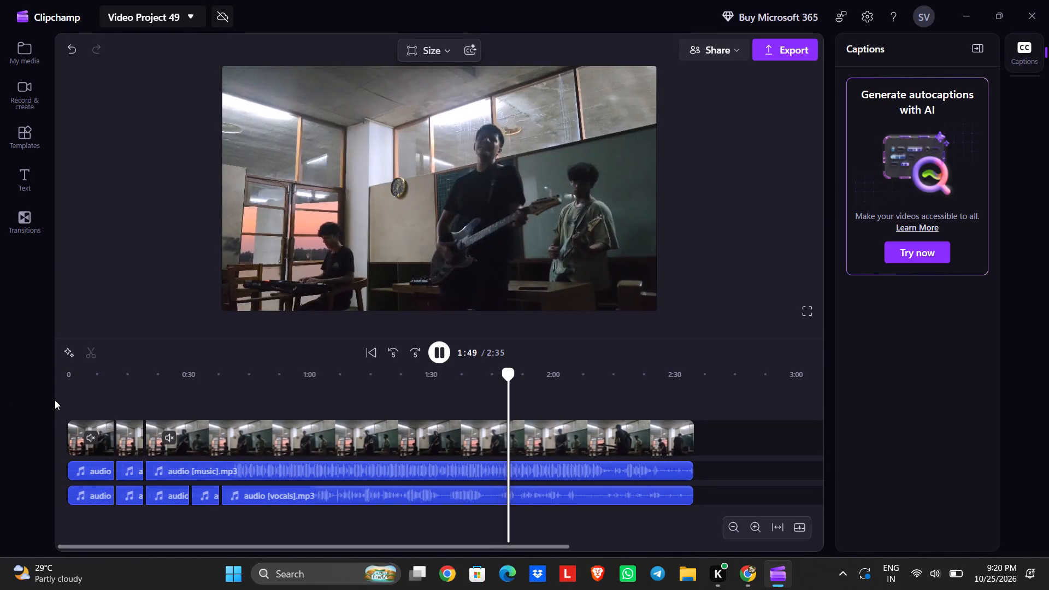
click(62, 408)
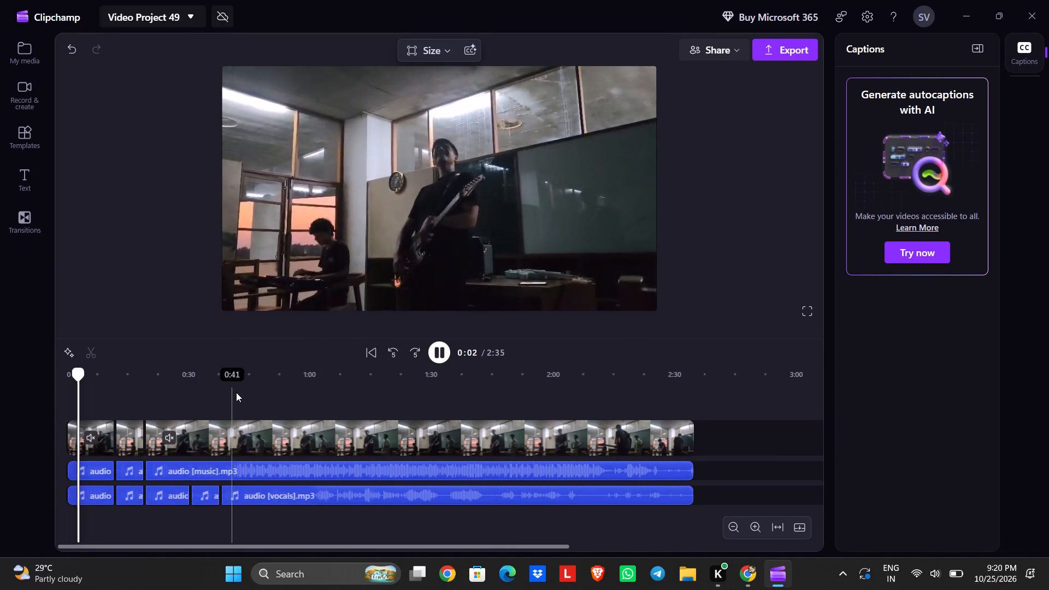
ctrl+scroll(113, 423, up, 1)
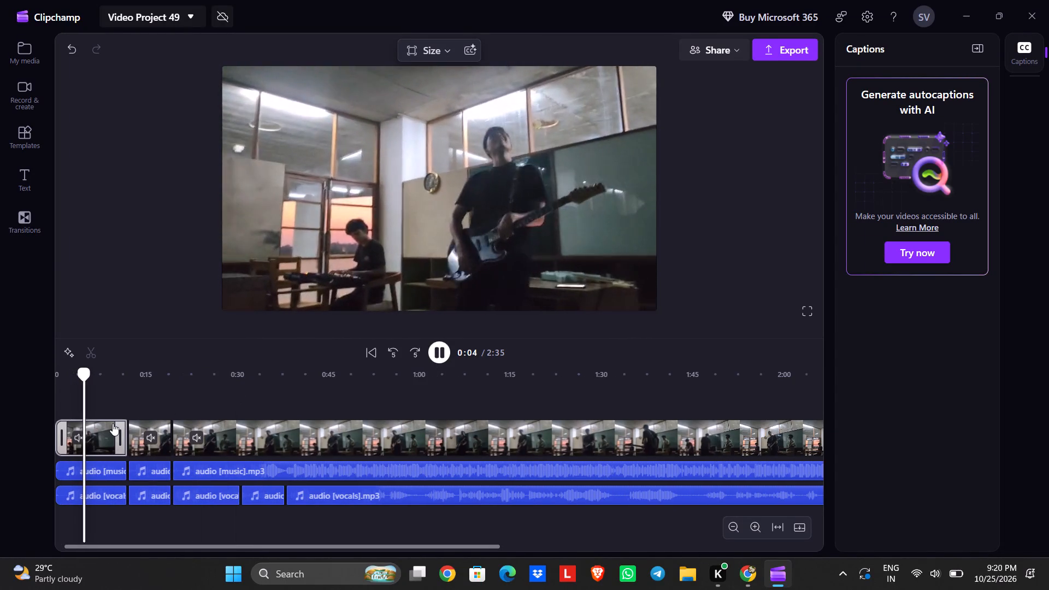
scroll(180, 411, right, 2)
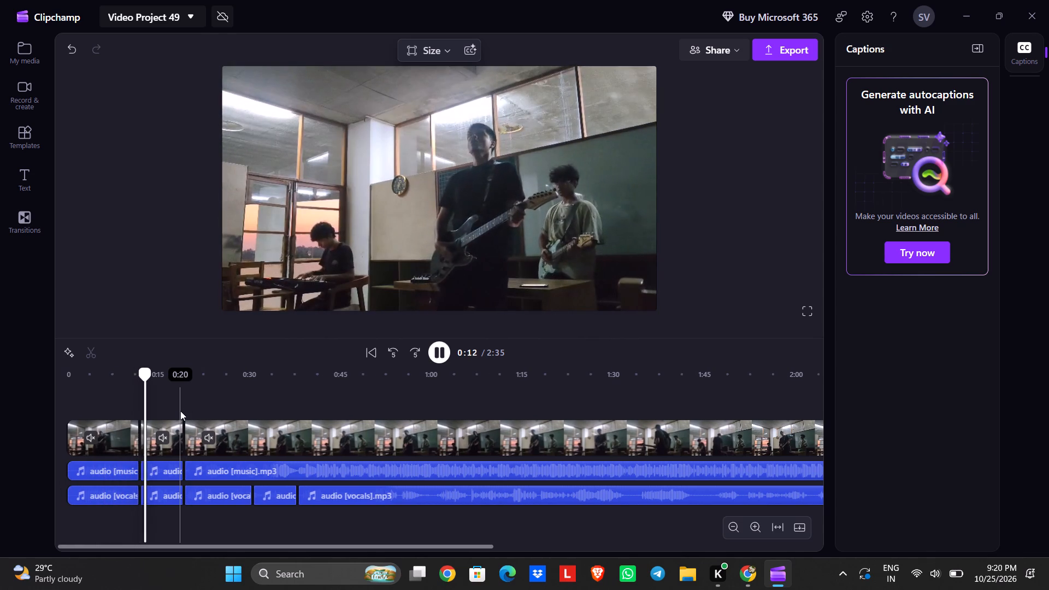
Split the second video segment and its matching music and vocals segments at about 0:13.
click(125, 412)
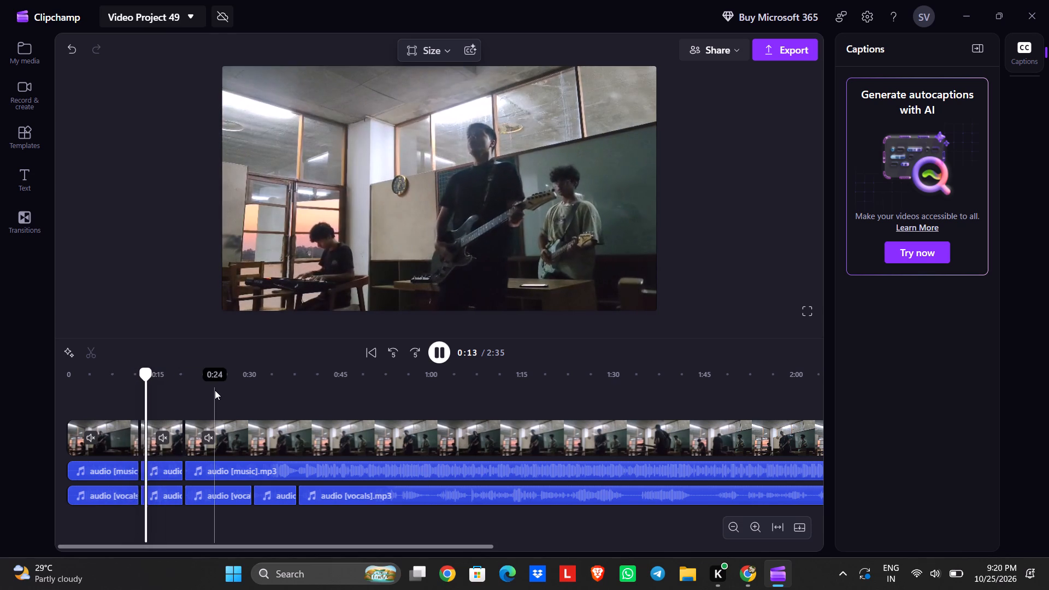
key(space)
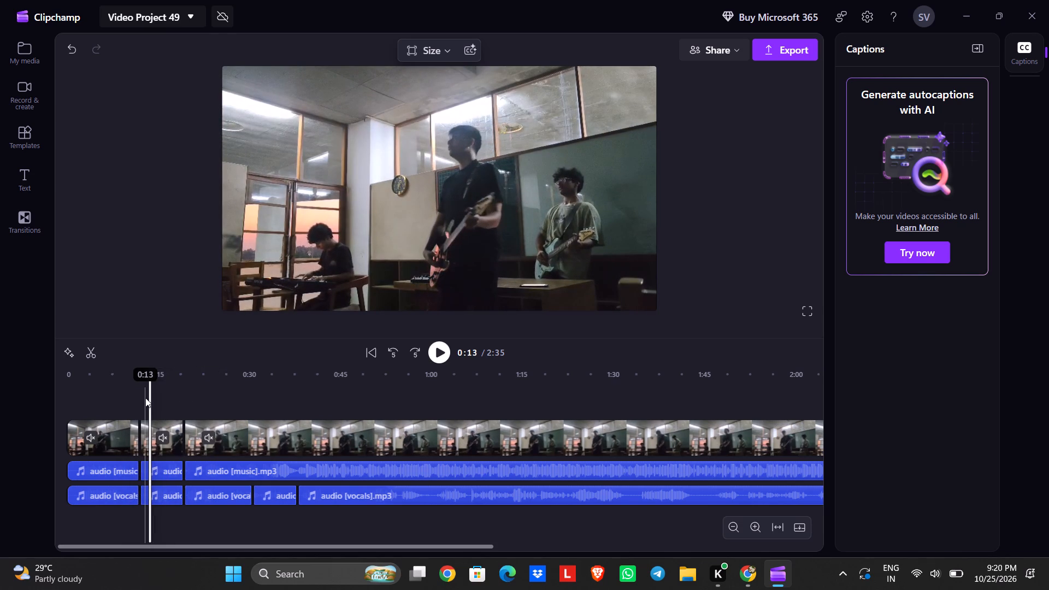
click(147, 381)
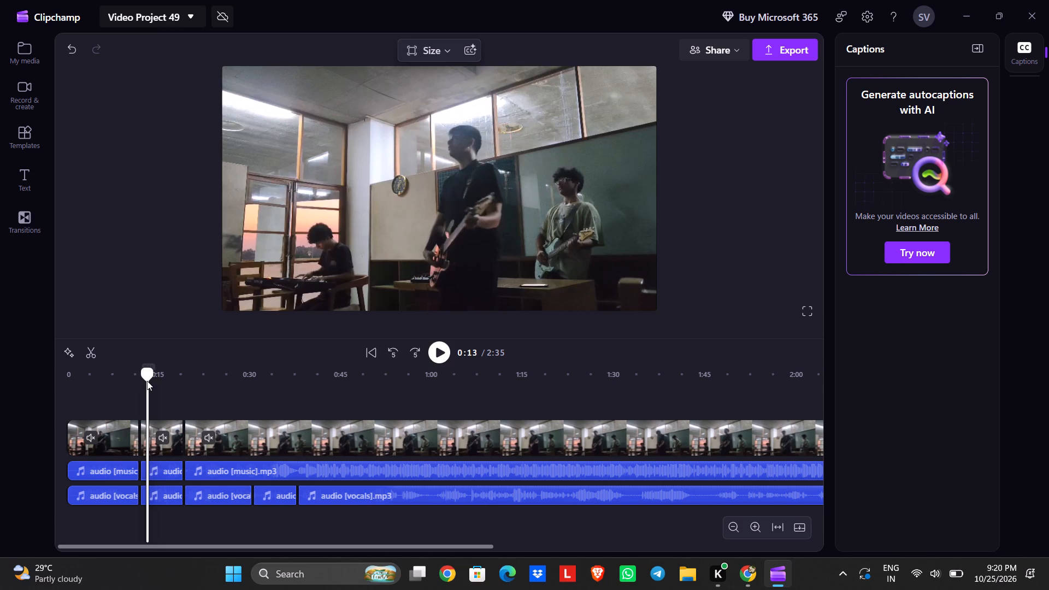
key(space)
key(space)
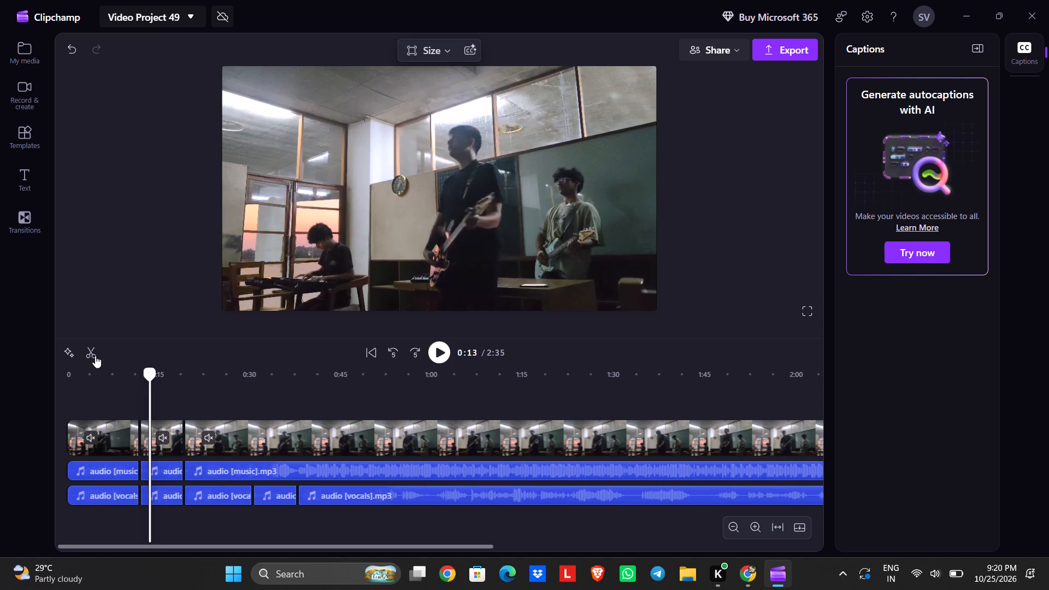
click(150, 373)
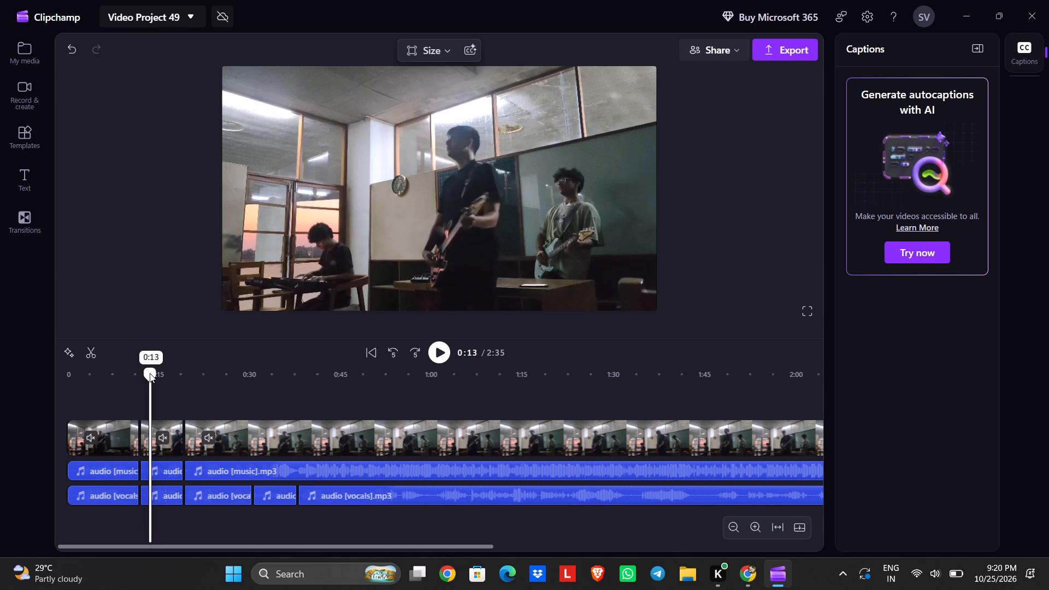
click(91, 350)
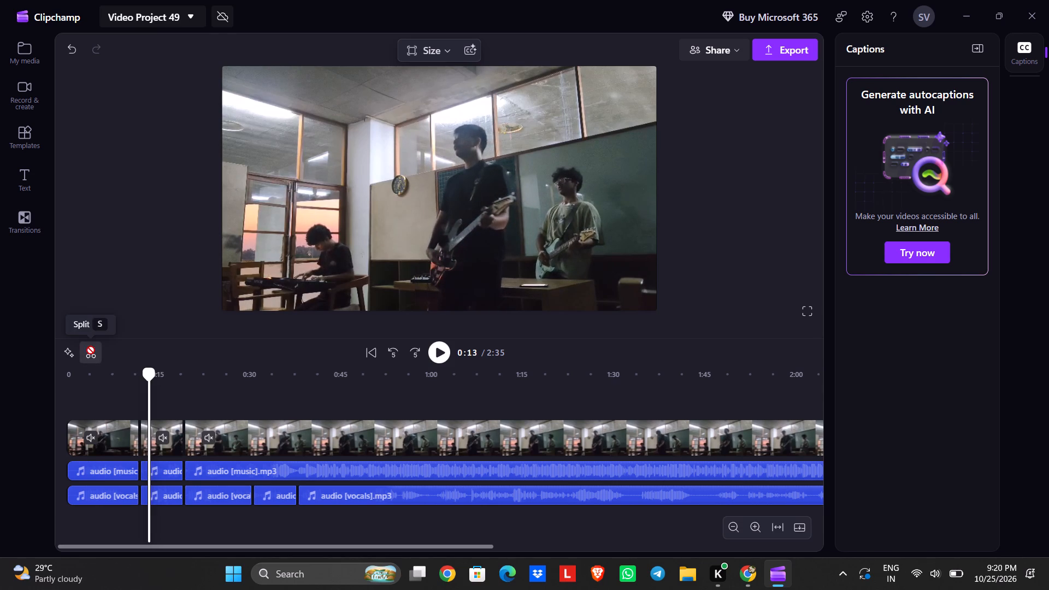
Delete the short one-second pieces just before the 0:13 cut from the video, music and vocals tracks.
click(142, 430)
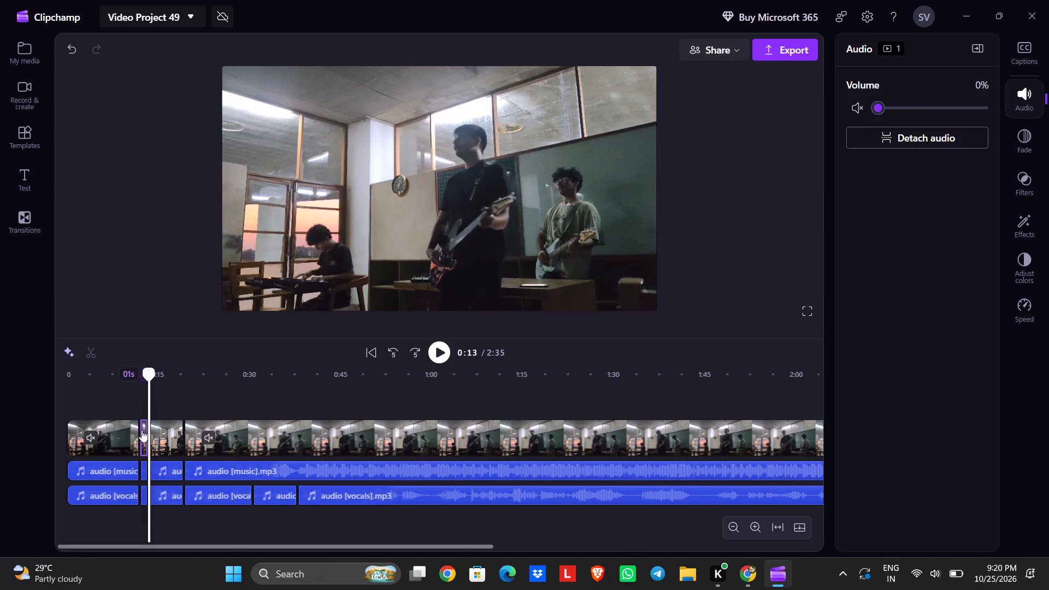
key(Delete)
click(142, 468)
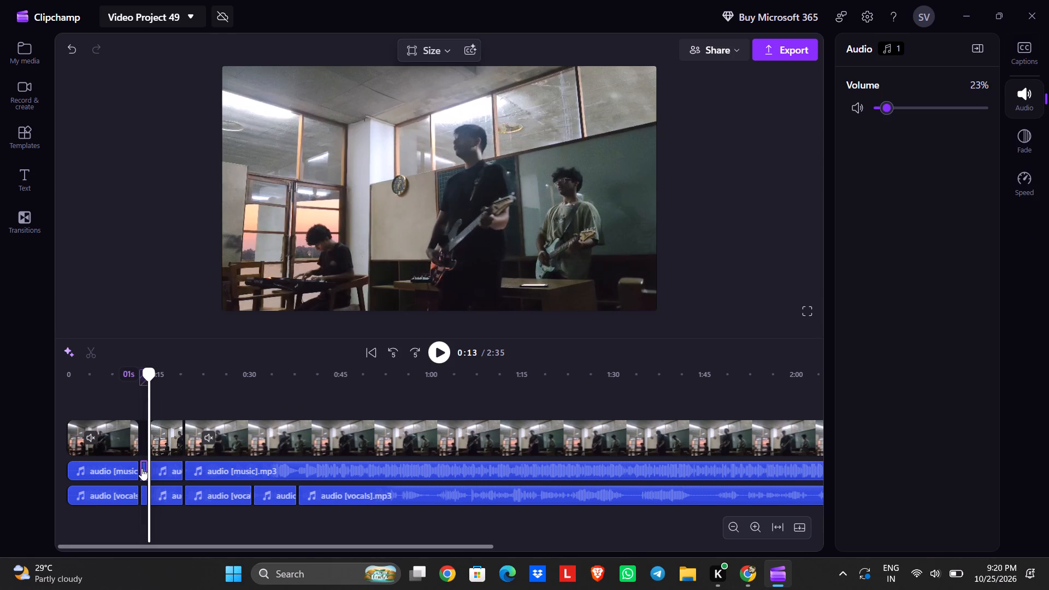
key(Delete)
click(142, 497)
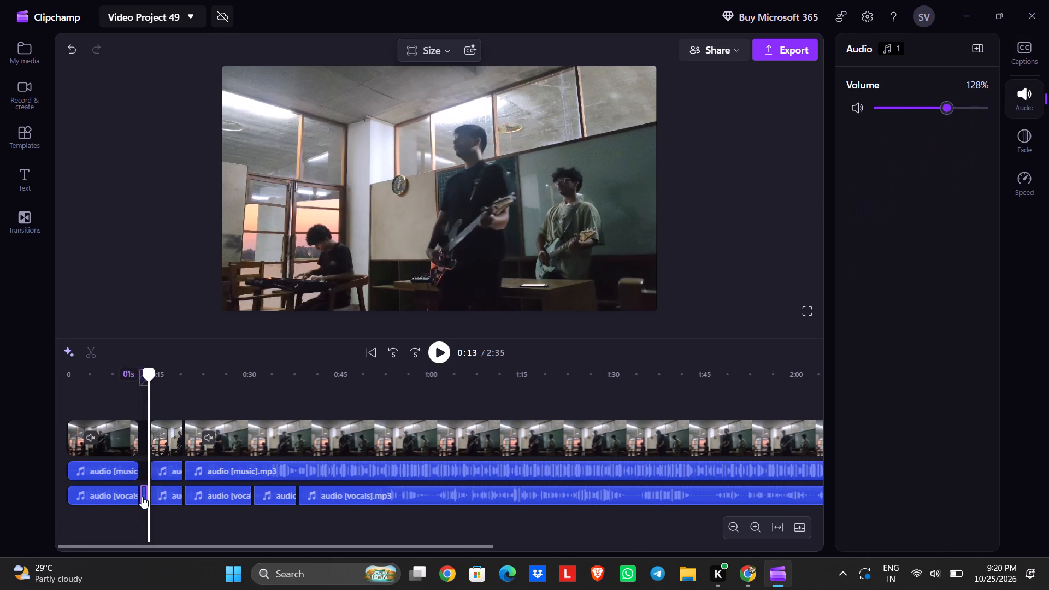
key(Delete)
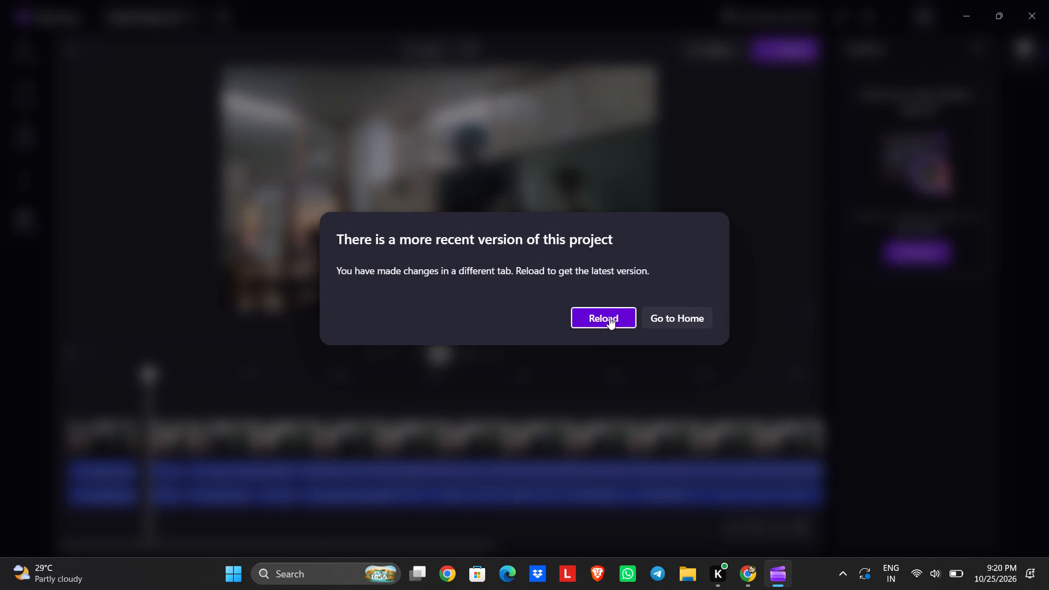
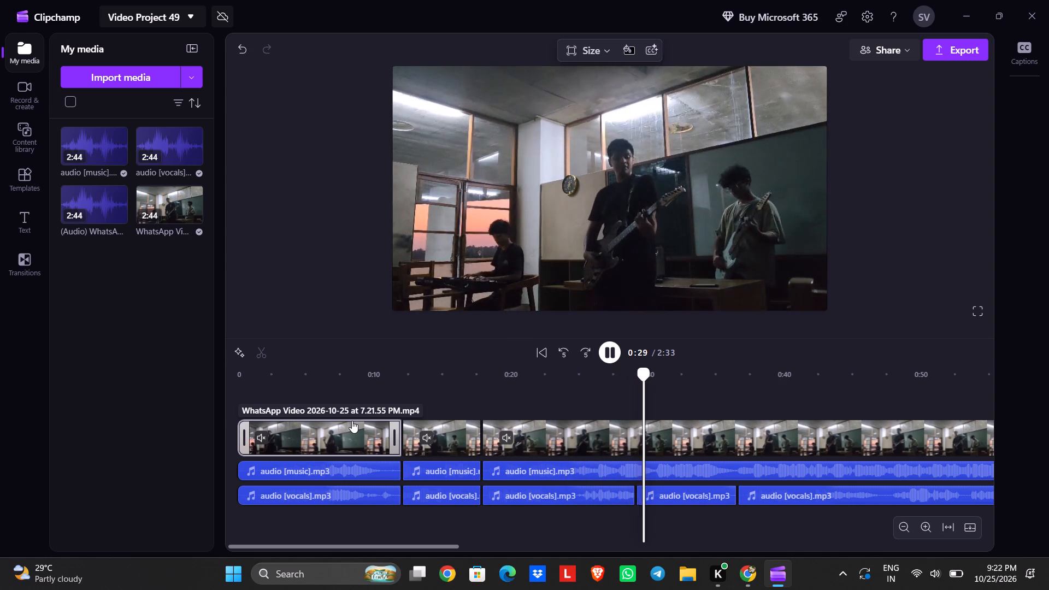
Replay the opening and split the first video, music and vocals segments at about 0:02.
click(234, 402)
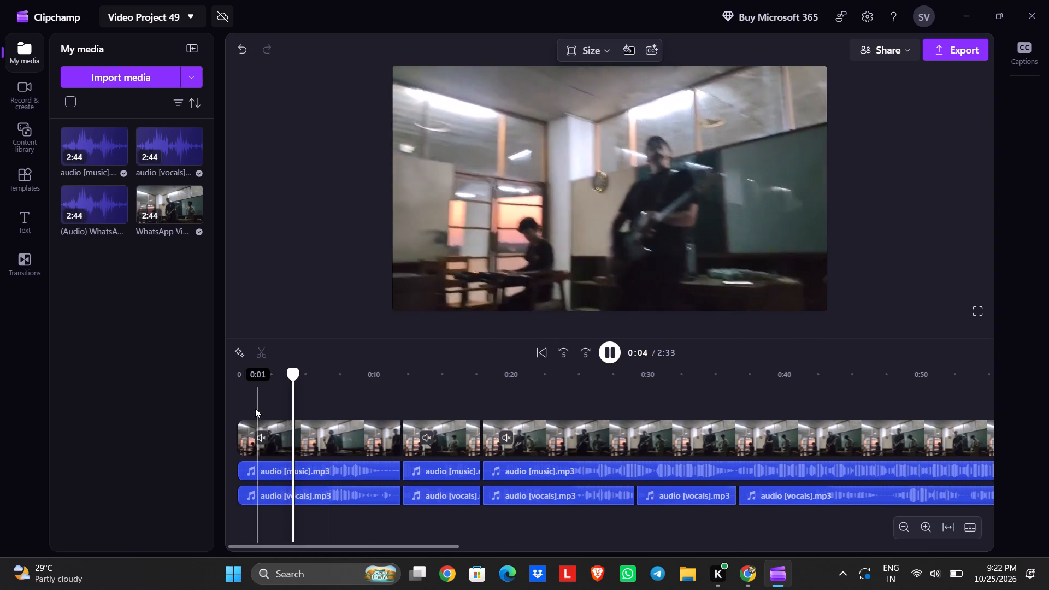
click(234, 397)
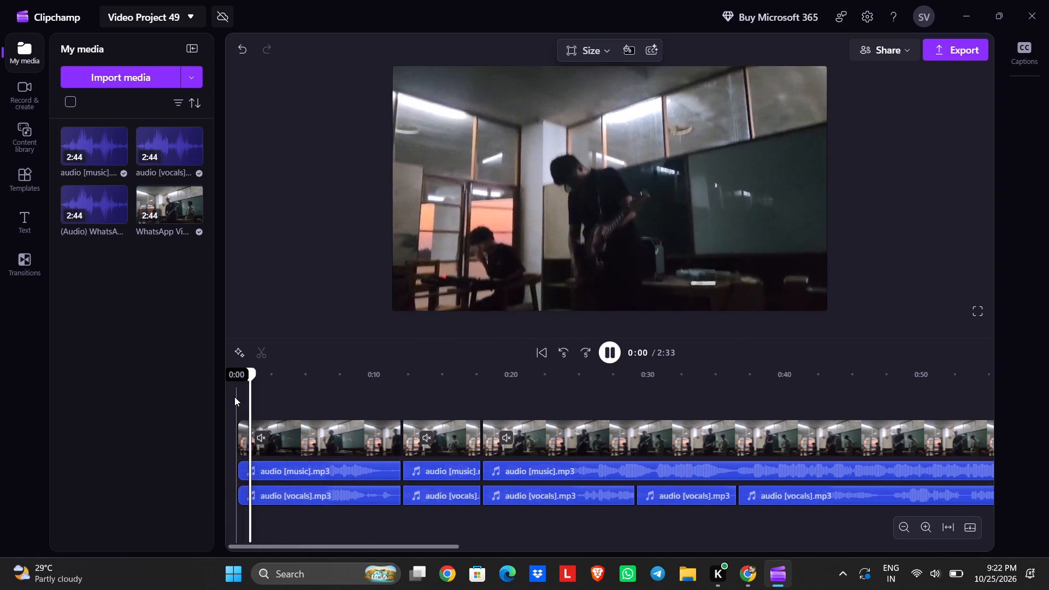
key(space)
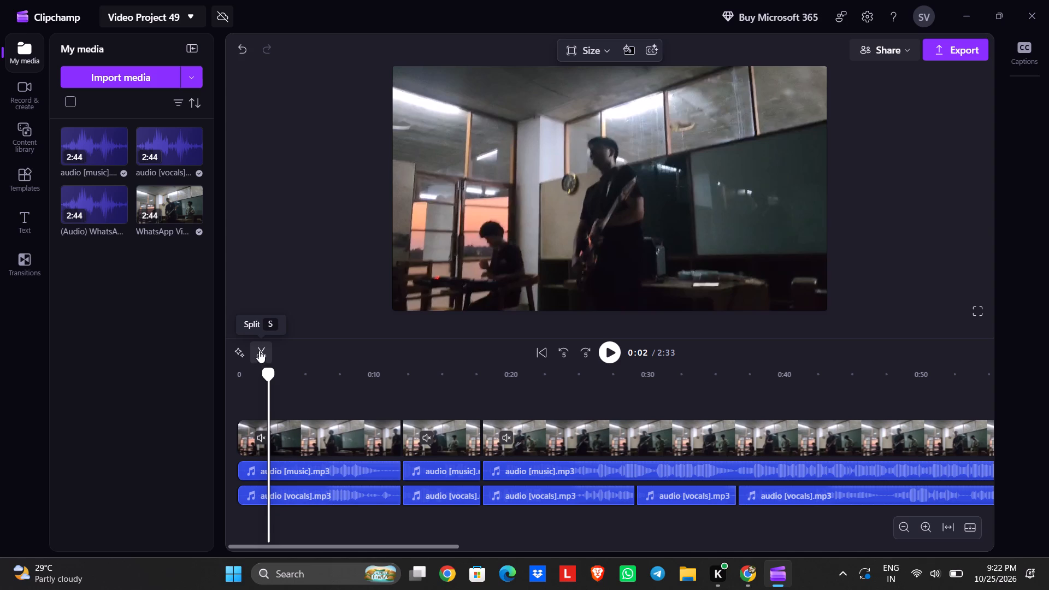
click(259, 351)
Delete the opening two-second pieces from the video, music and vocals tracks and close the gap on each track.
drag(246, 408, 257, 499)
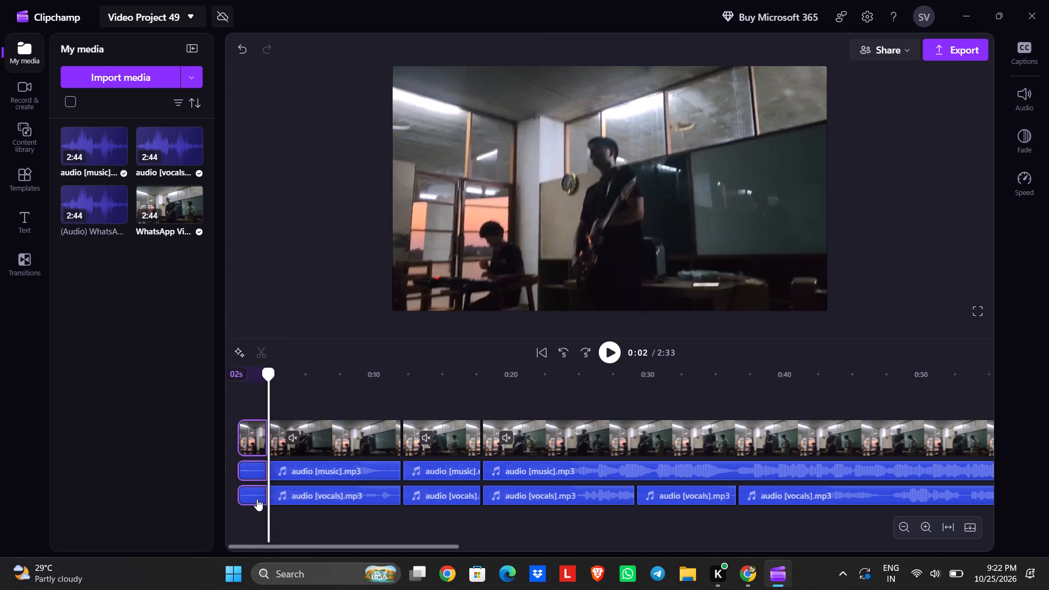
key(Delete)
click(252, 447)
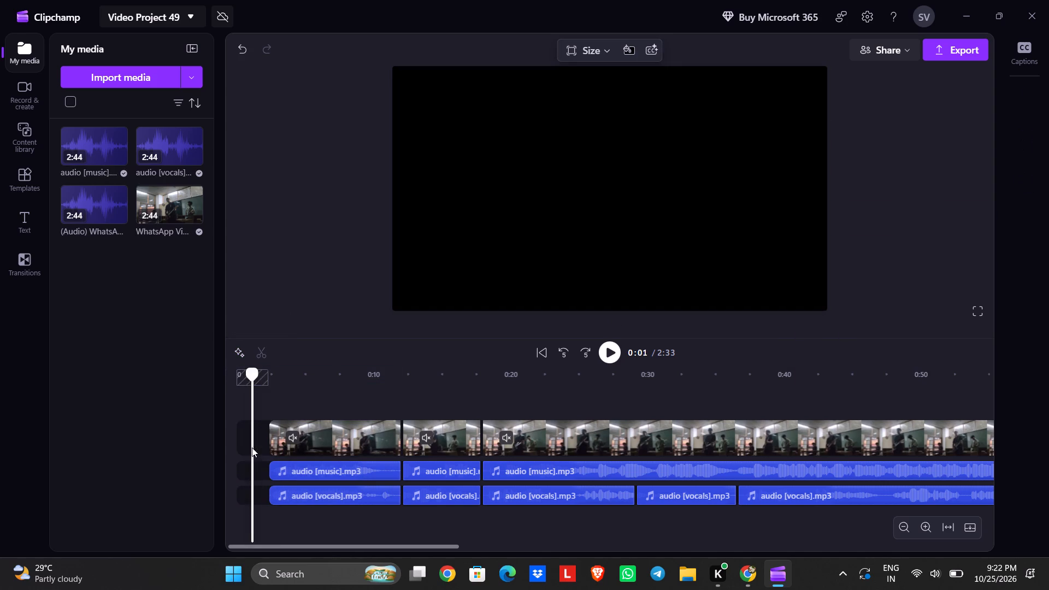
click(248, 437)
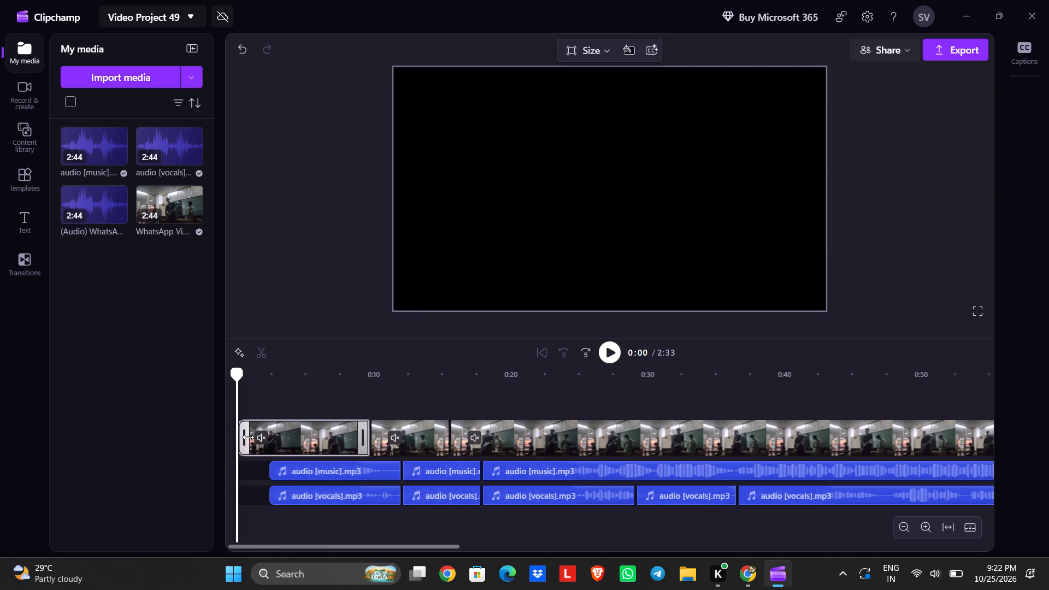
click(252, 471)
click(251, 493)
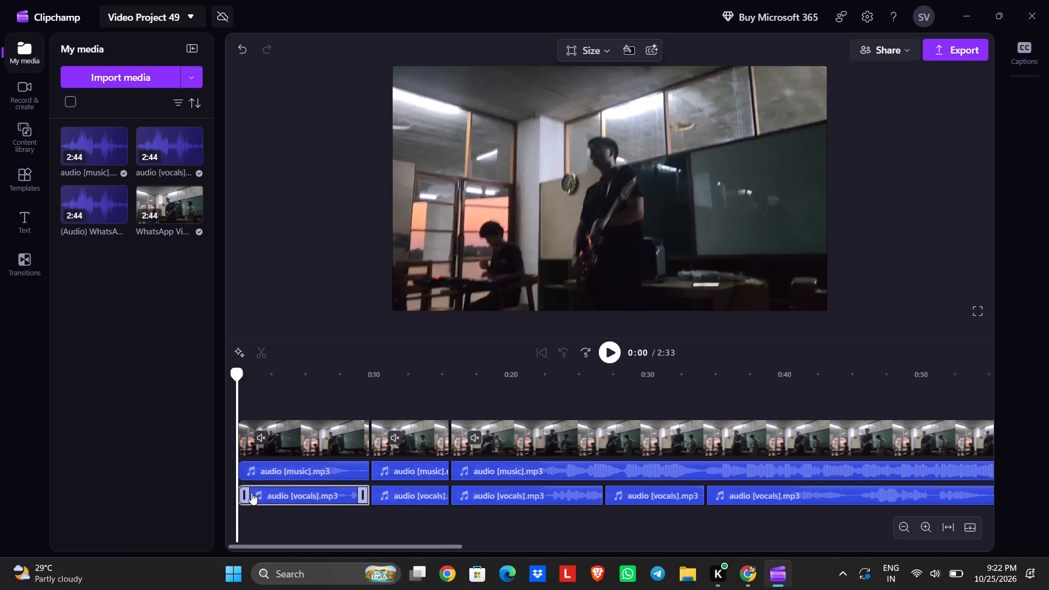
Play the trimmed video from the start and replay the transition between the first and second segments at about 0:09.
key(space)
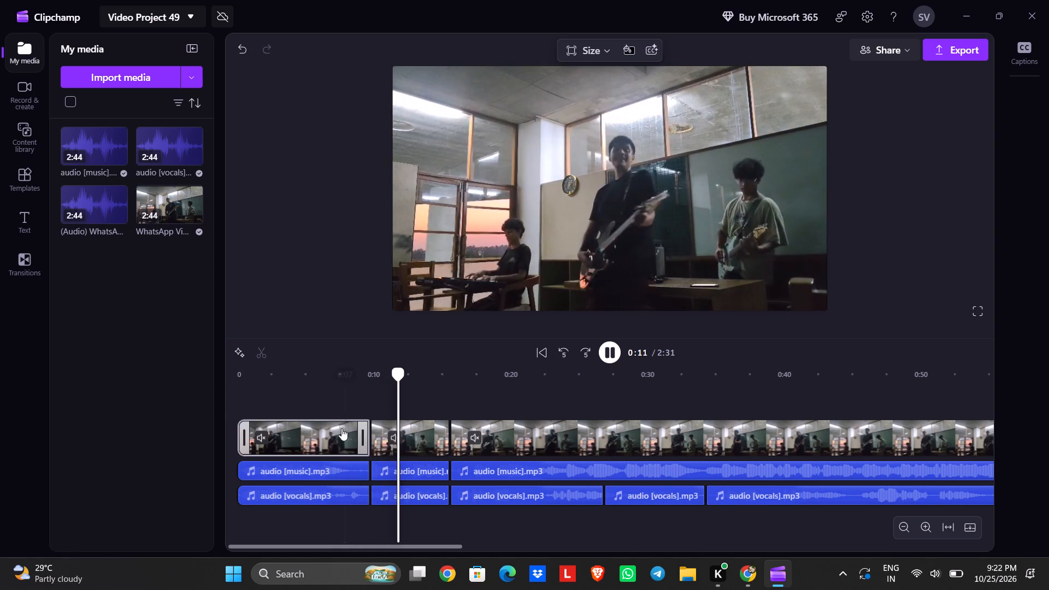
click(338, 403)
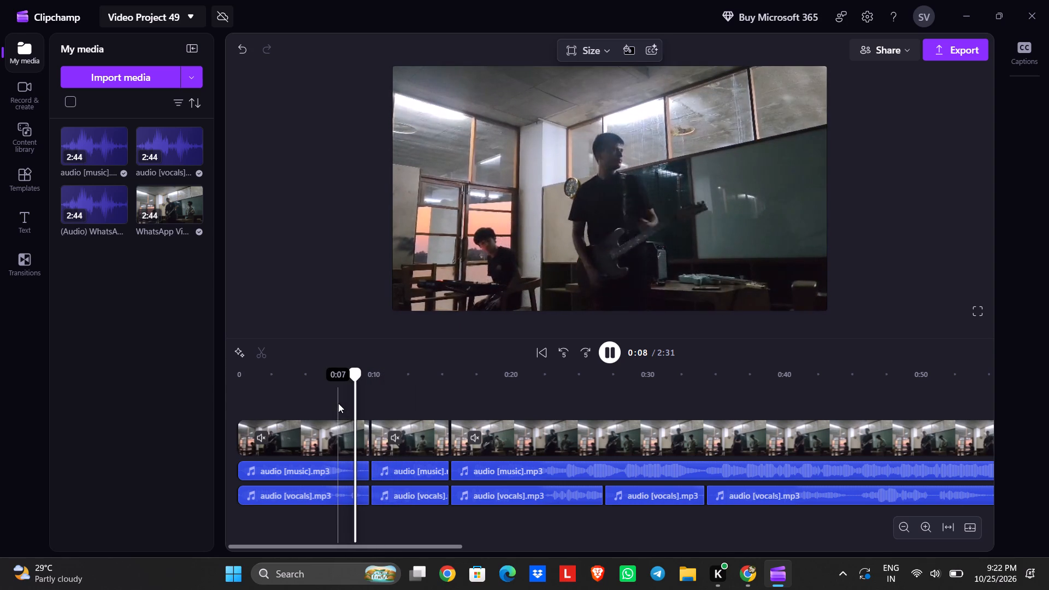
key(space)
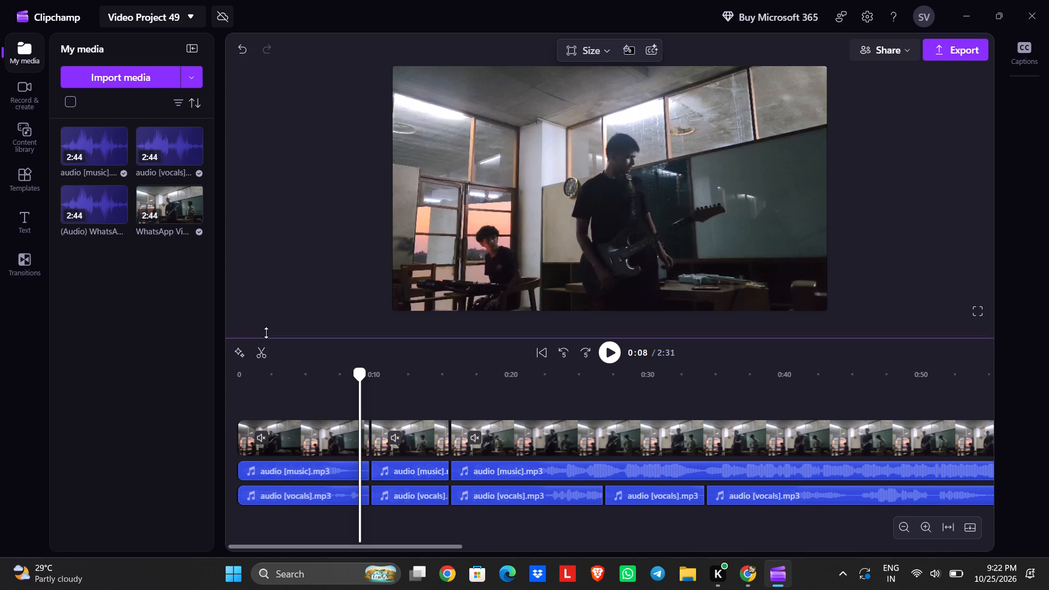
key(space)
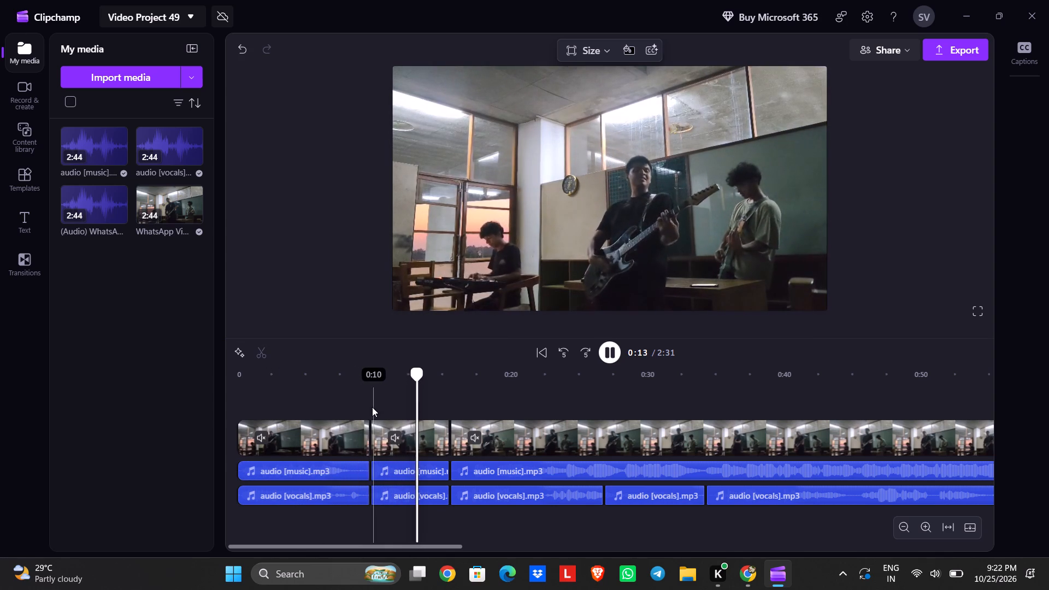
click(338, 405)
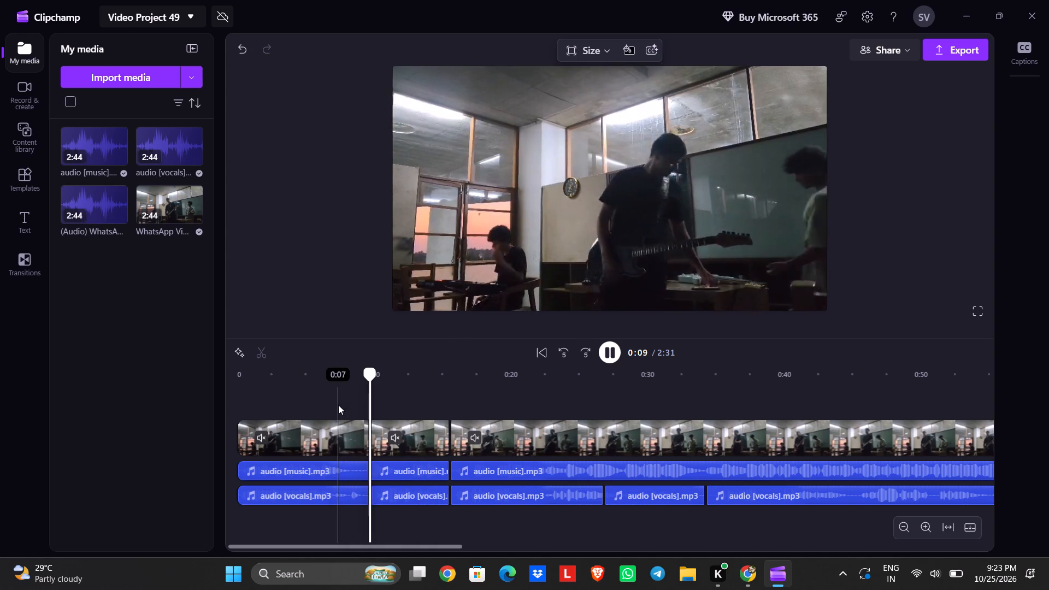
click(338, 405)
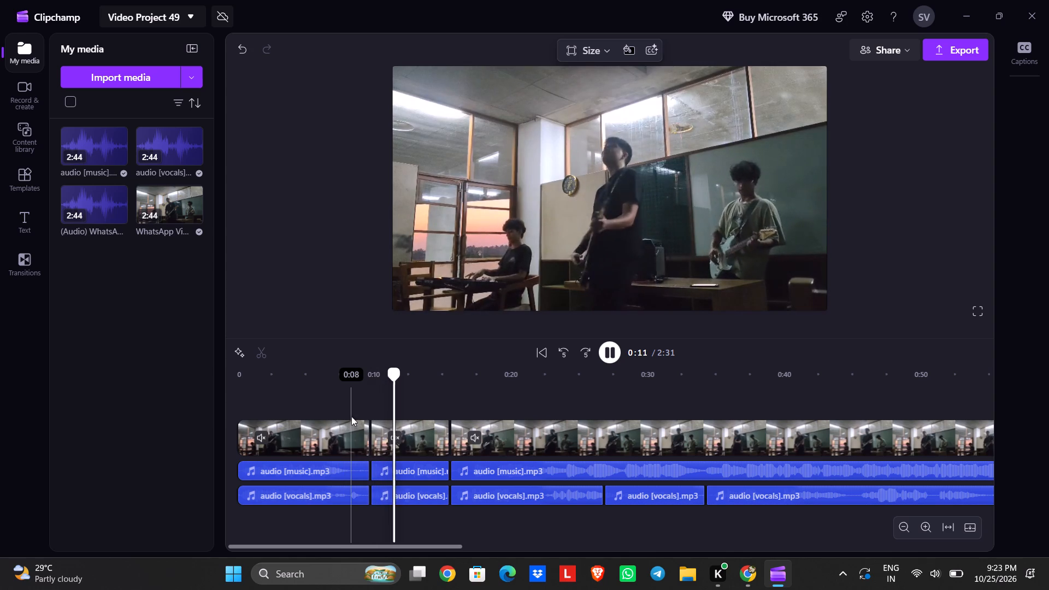
click(350, 409)
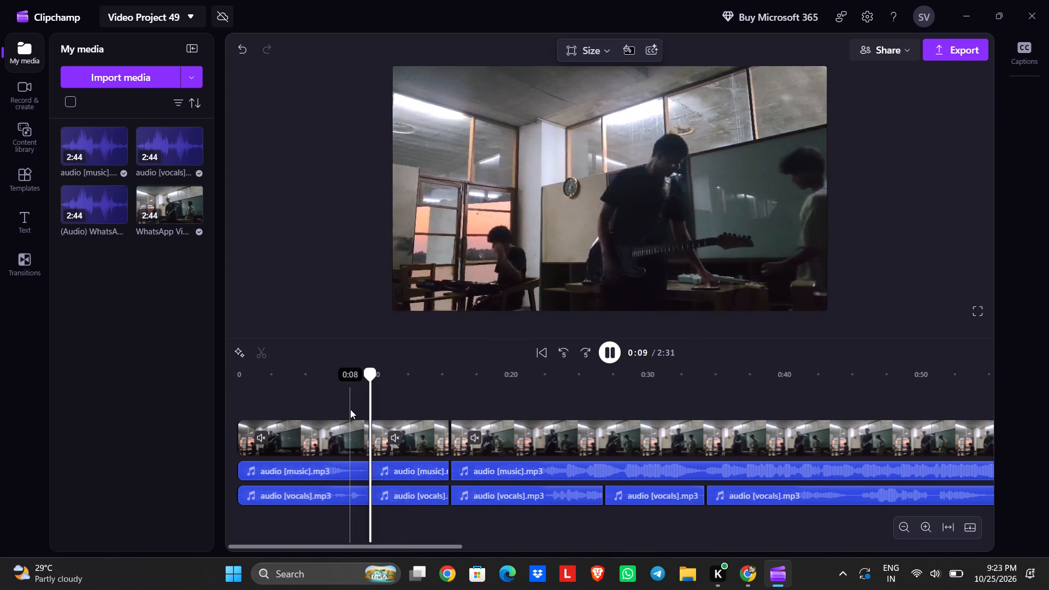
click(350, 409)
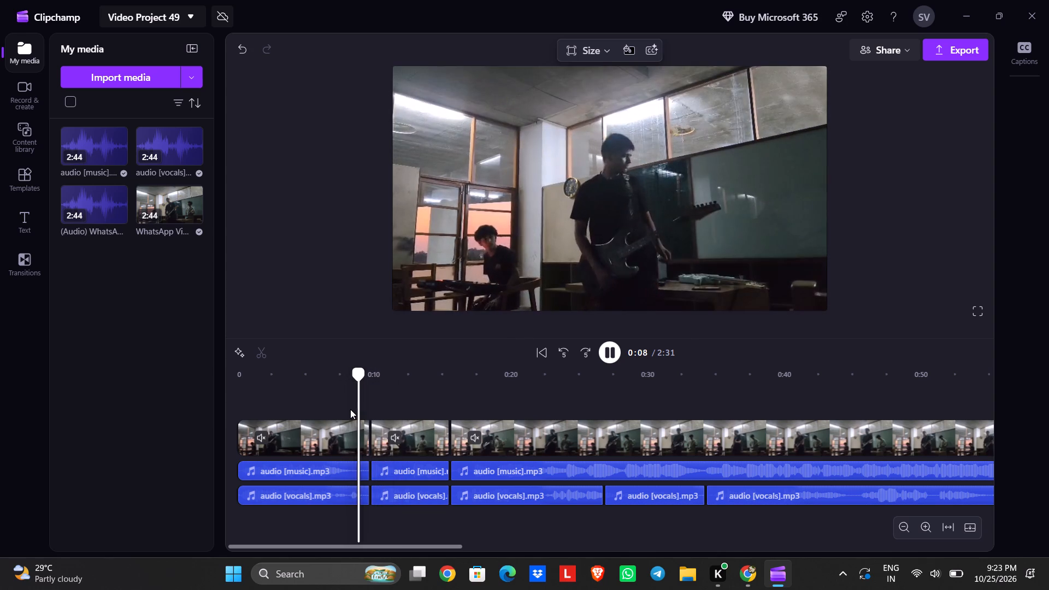
key(space)
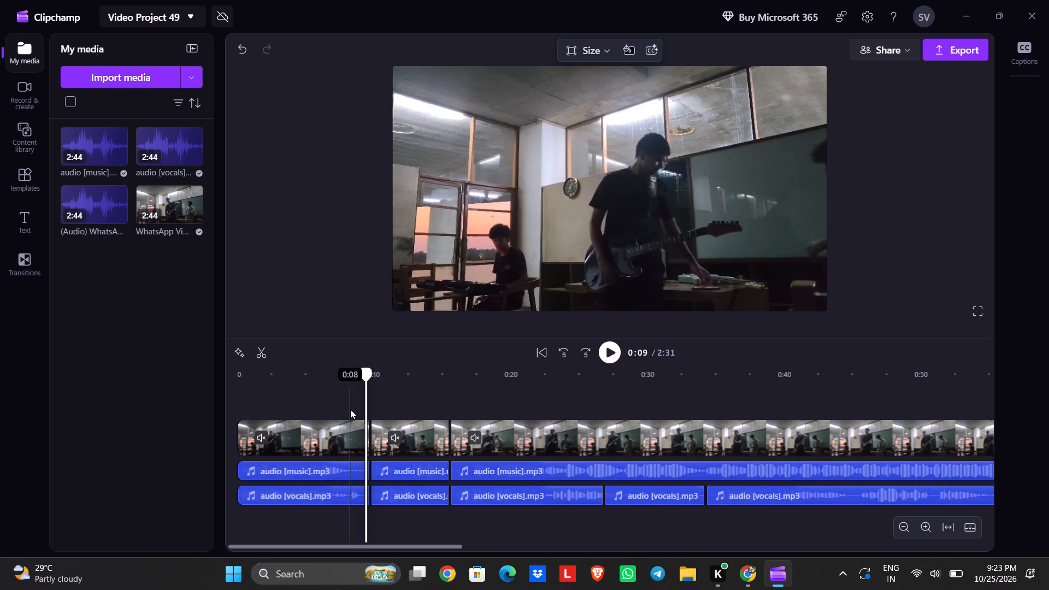
Play the video onward from about 0:09 through the long third segment to review the performance and audio balance.
key(space)
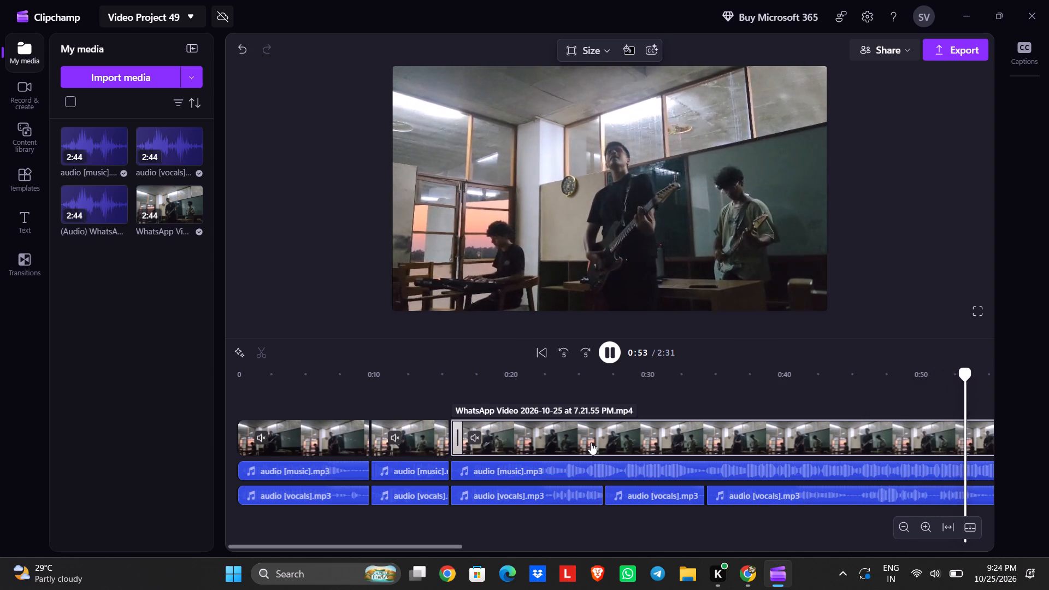
scroll(580, 434, right, 1)
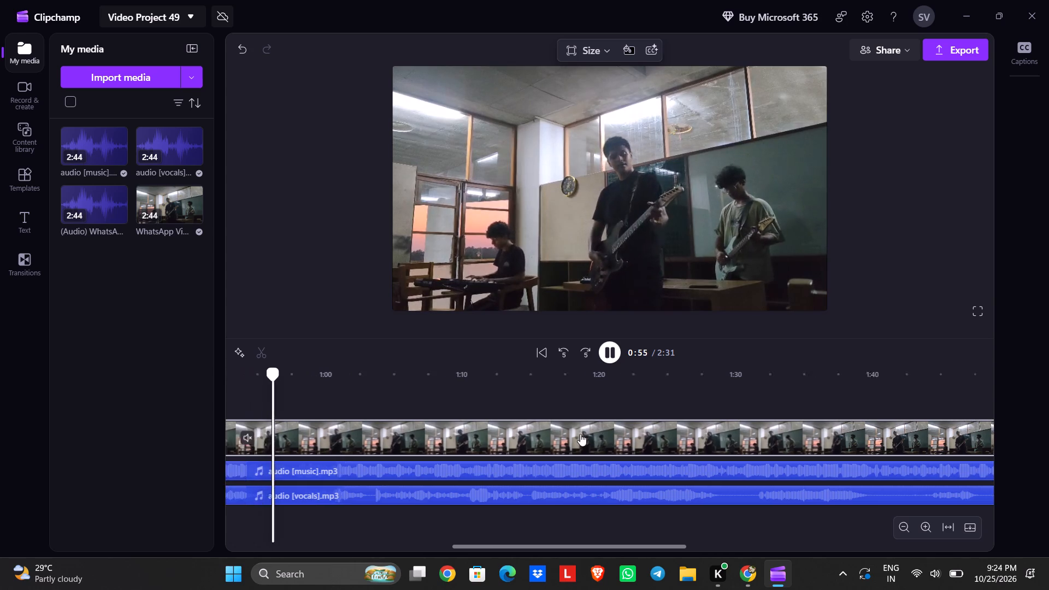
scroll(580, 434, right, 1)
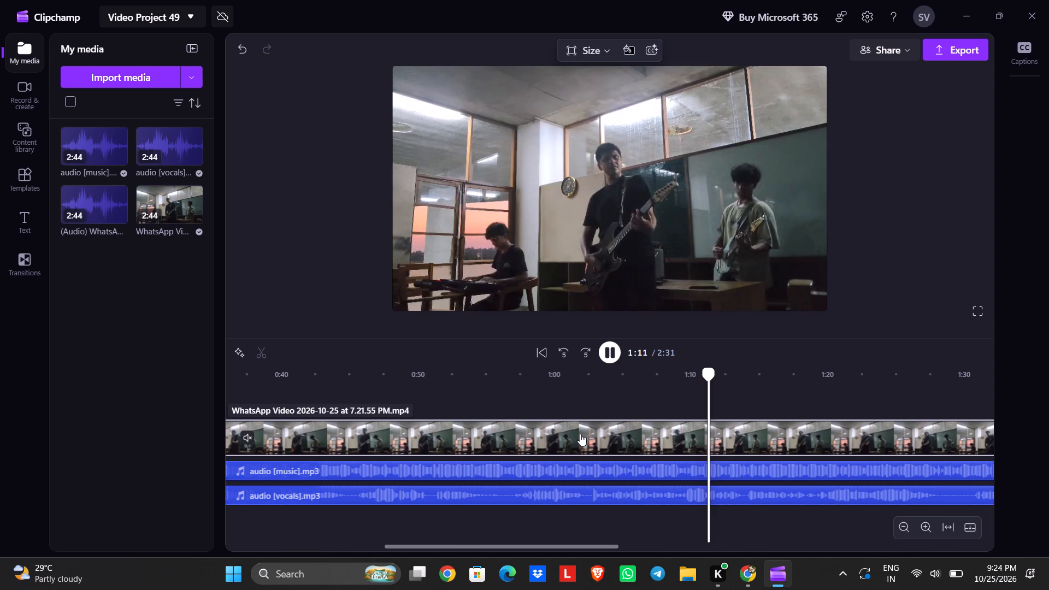
scroll(528, 447, right, 1)
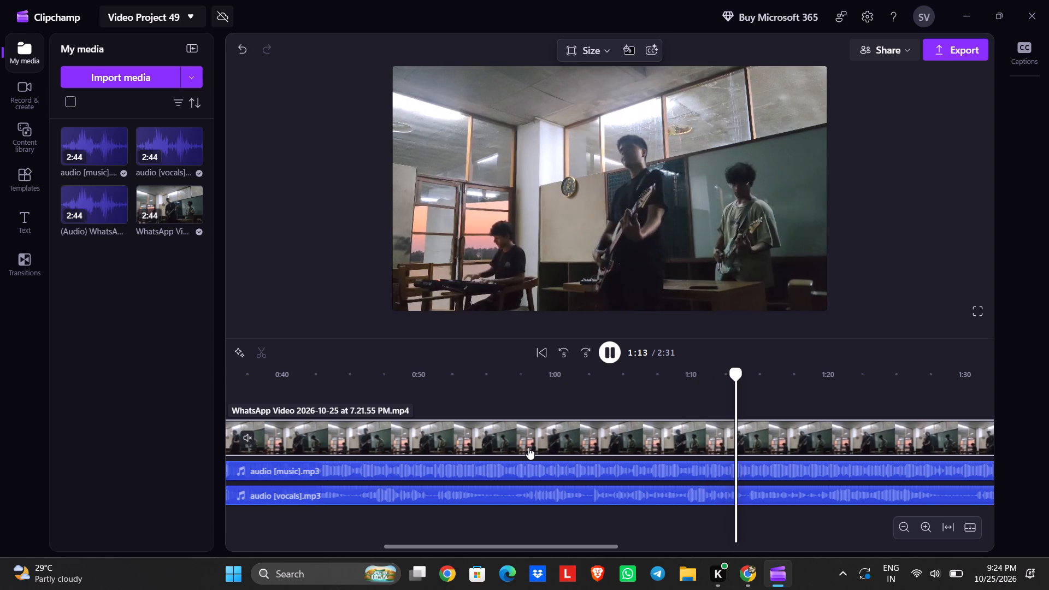
scroll(528, 447, right, 1)
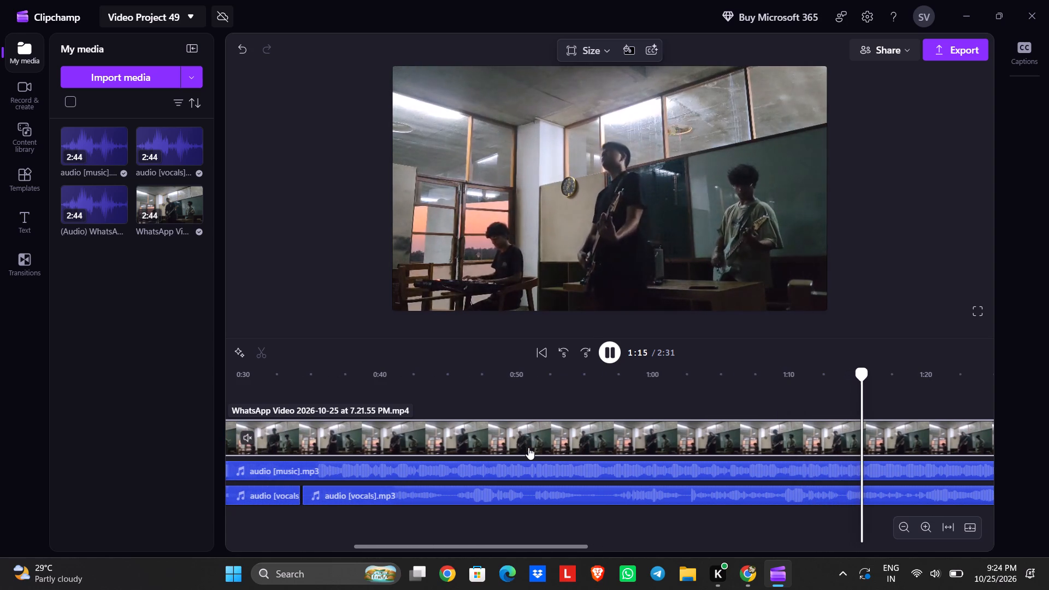
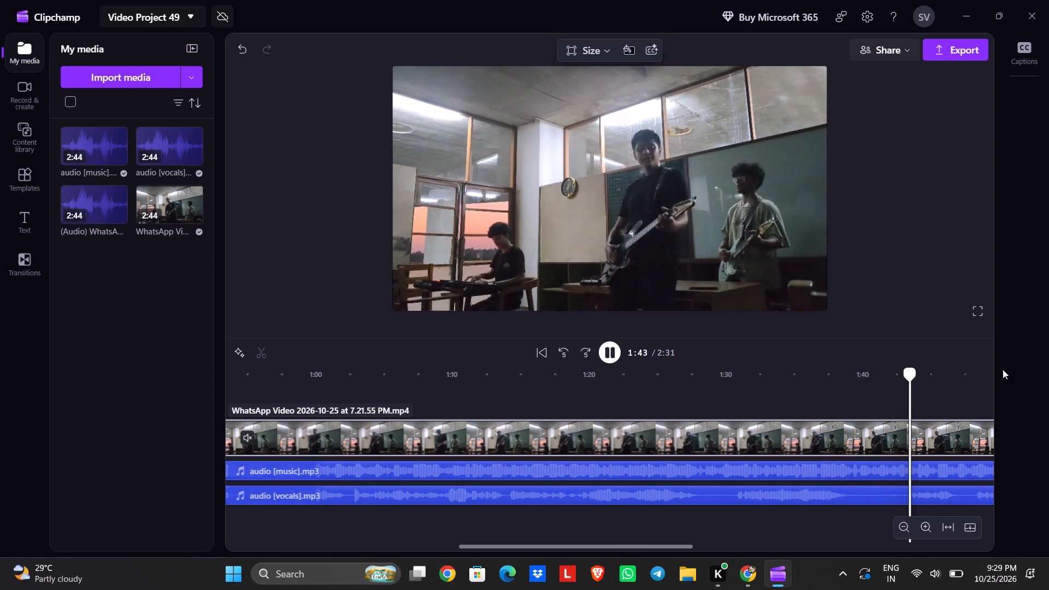
Replay the long third segment's later part, split the video, music and vocals at about 1:41, and delete everything after that point.
click(699, 408)
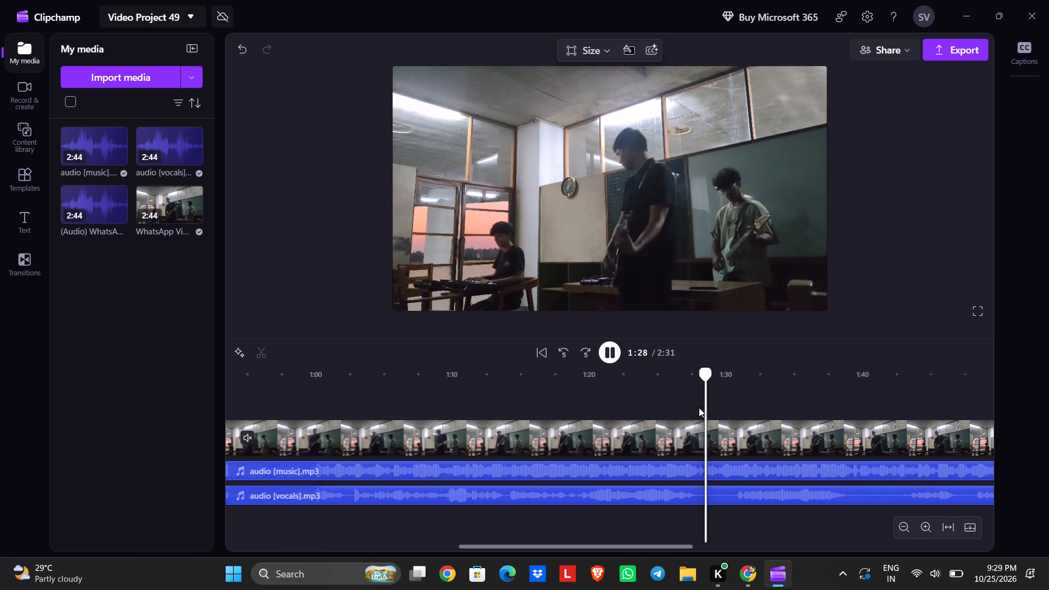
click(603, 387)
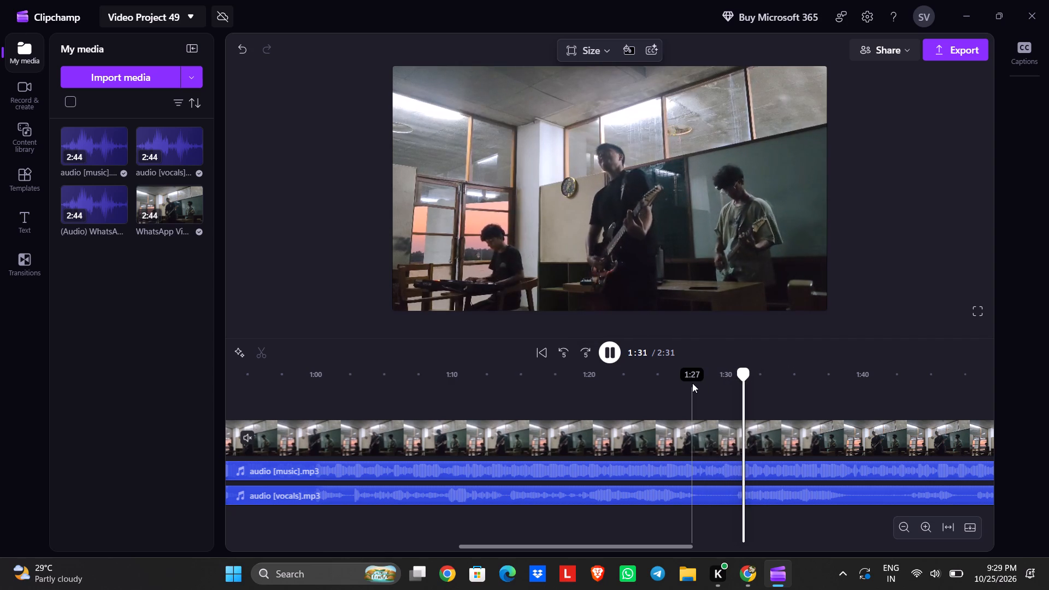
scroll(706, 422, left, 1)
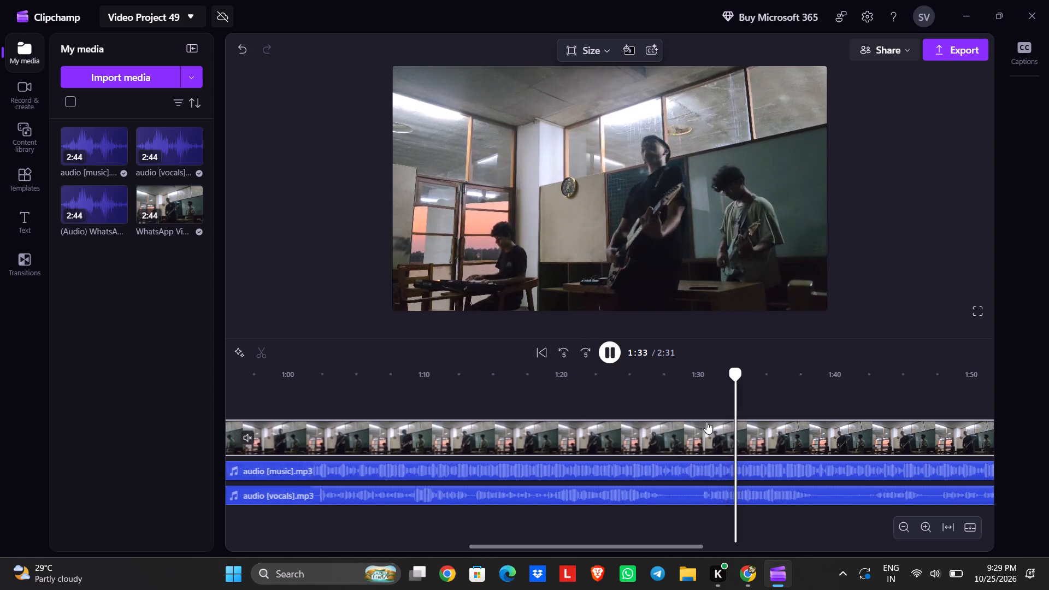
scroll(706, 422, left, 1)
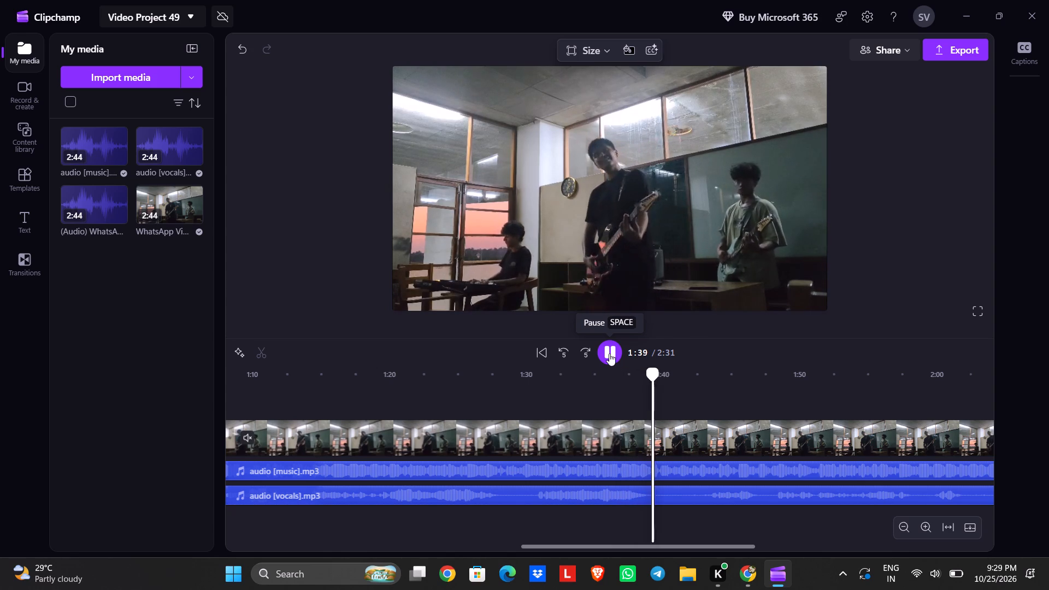
click(608, 351)
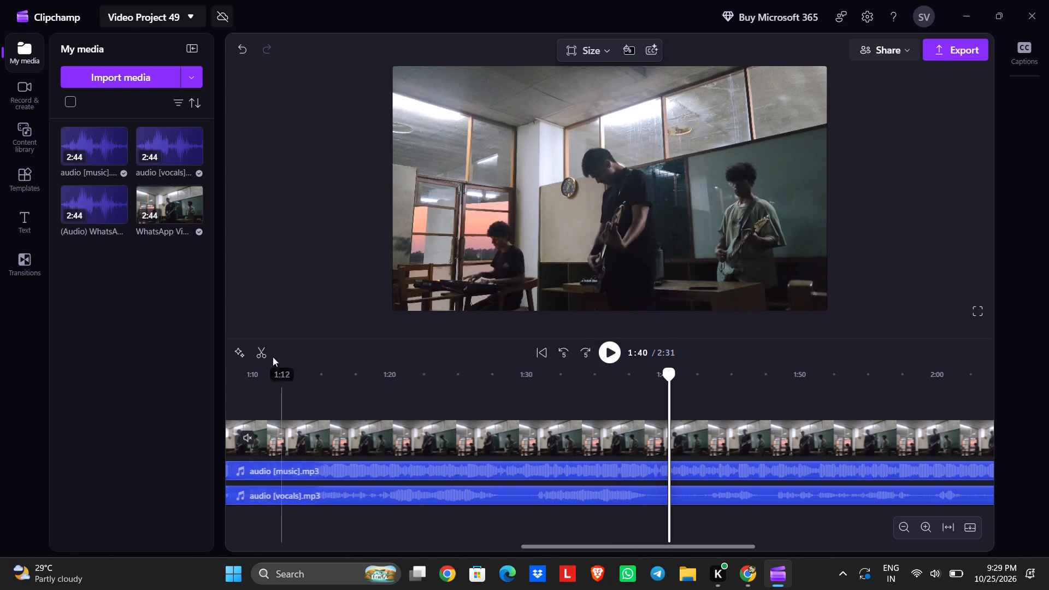
click(609, 350)
click(609, 350)
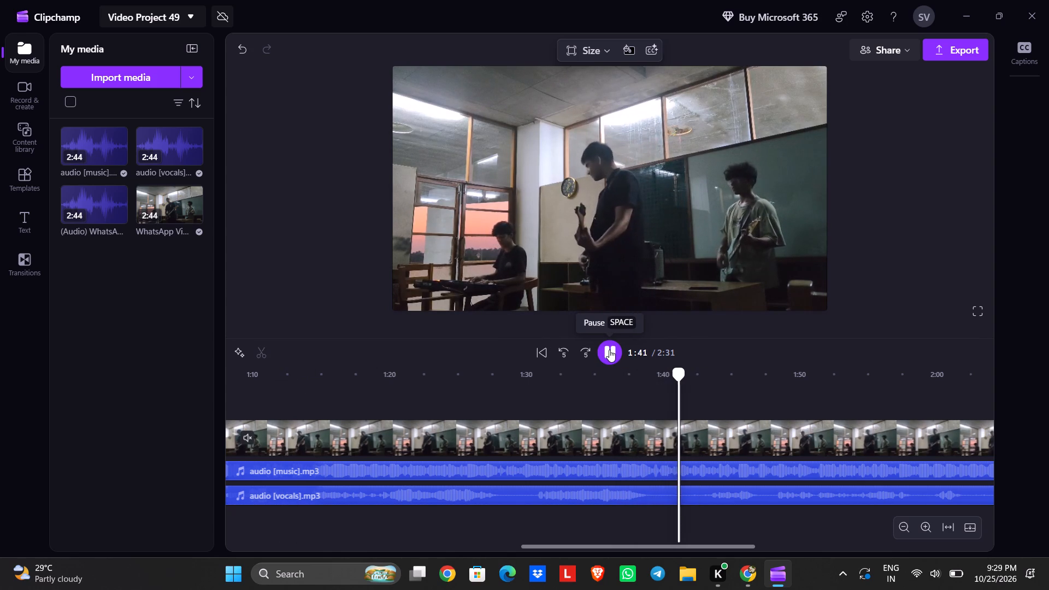
click(267, 355)
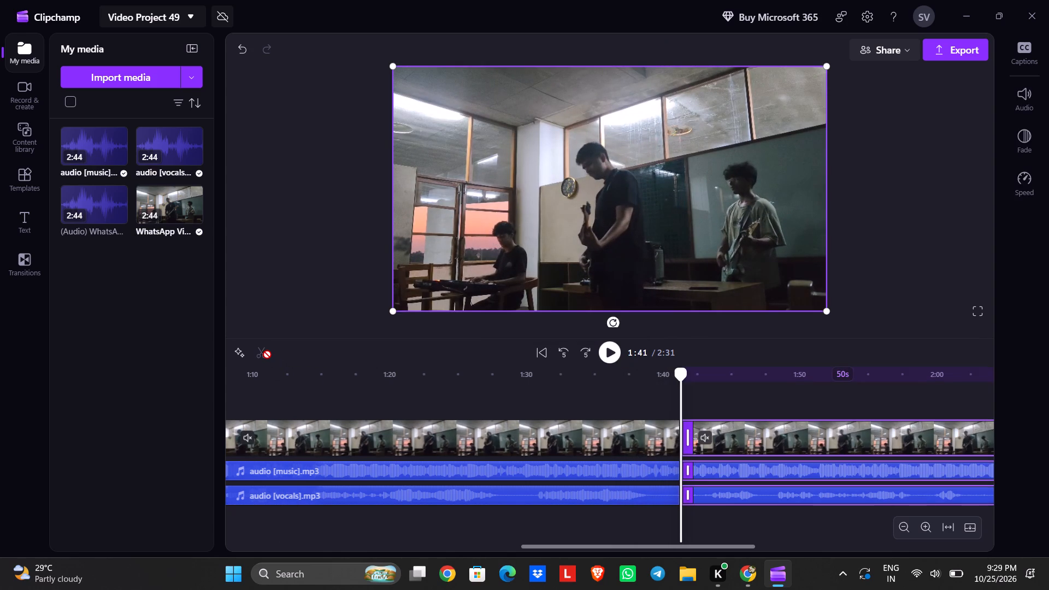
key(Delete)
Play the shortened video from the very beginning to review the edit.
scroll(385, 458, right, 6)
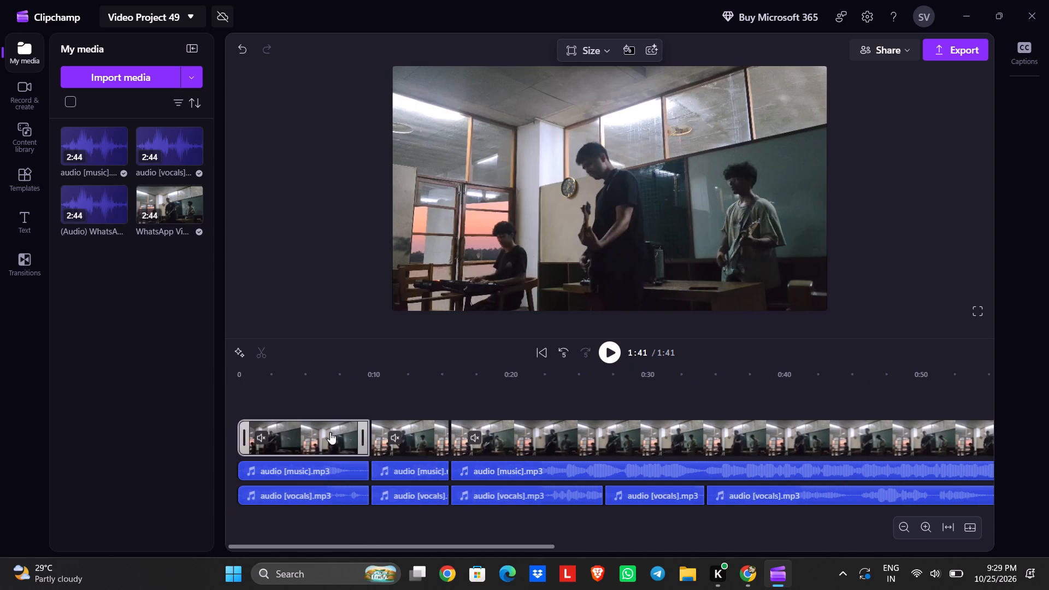
click(239, 403)
key(space)
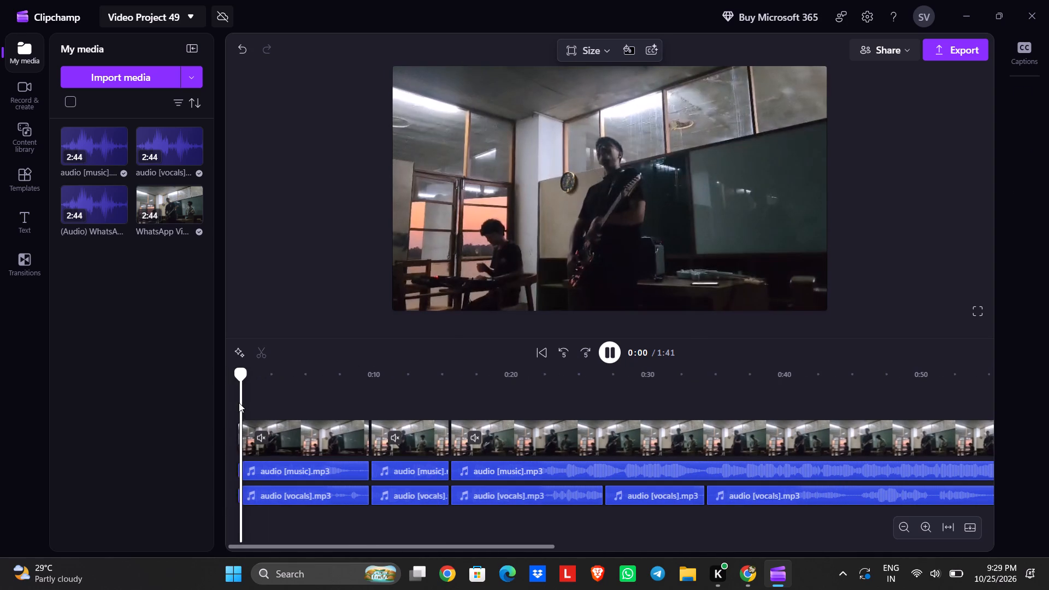
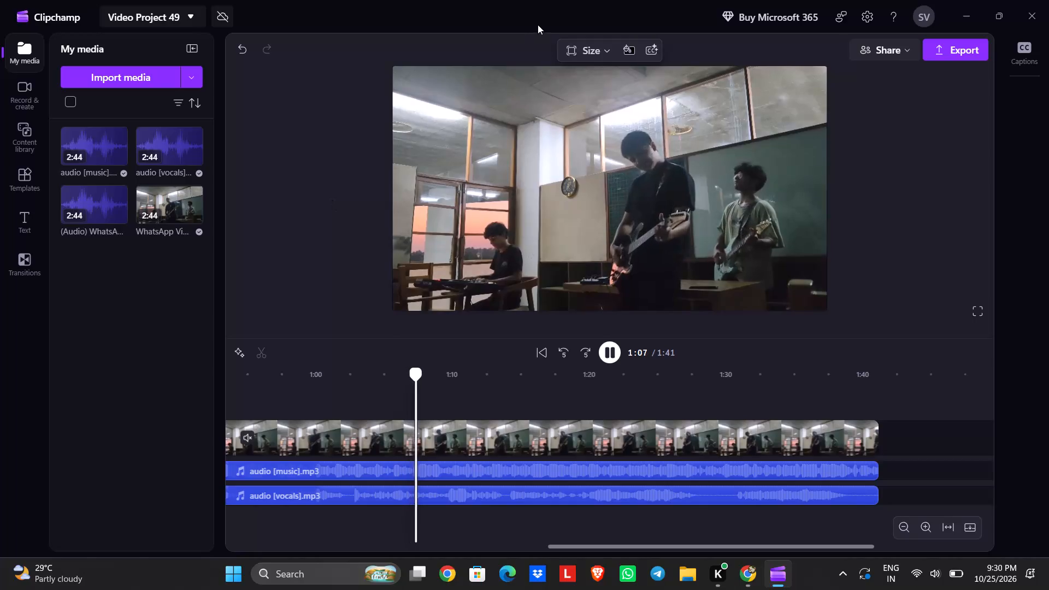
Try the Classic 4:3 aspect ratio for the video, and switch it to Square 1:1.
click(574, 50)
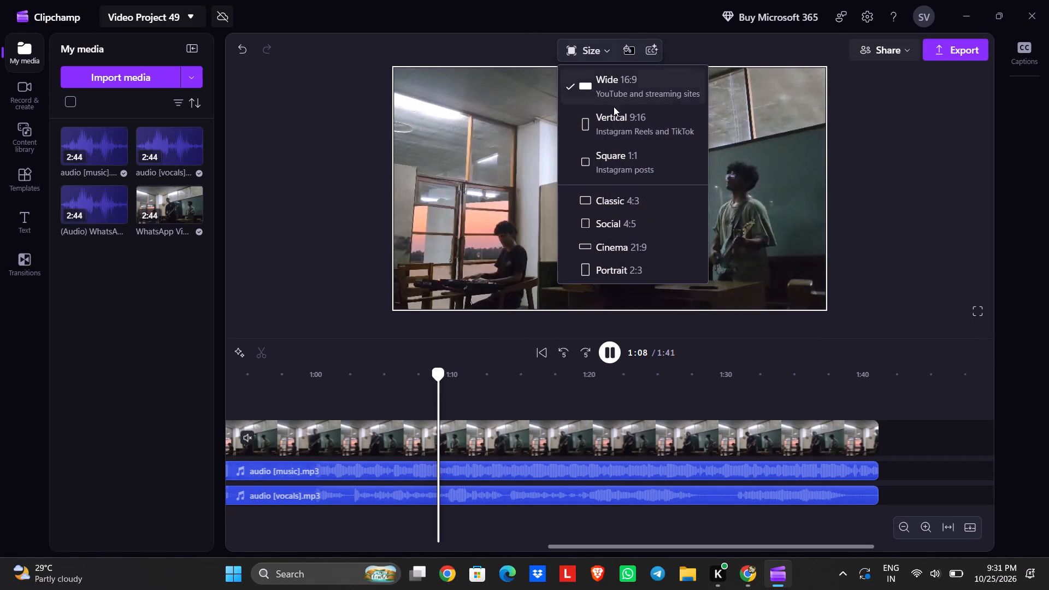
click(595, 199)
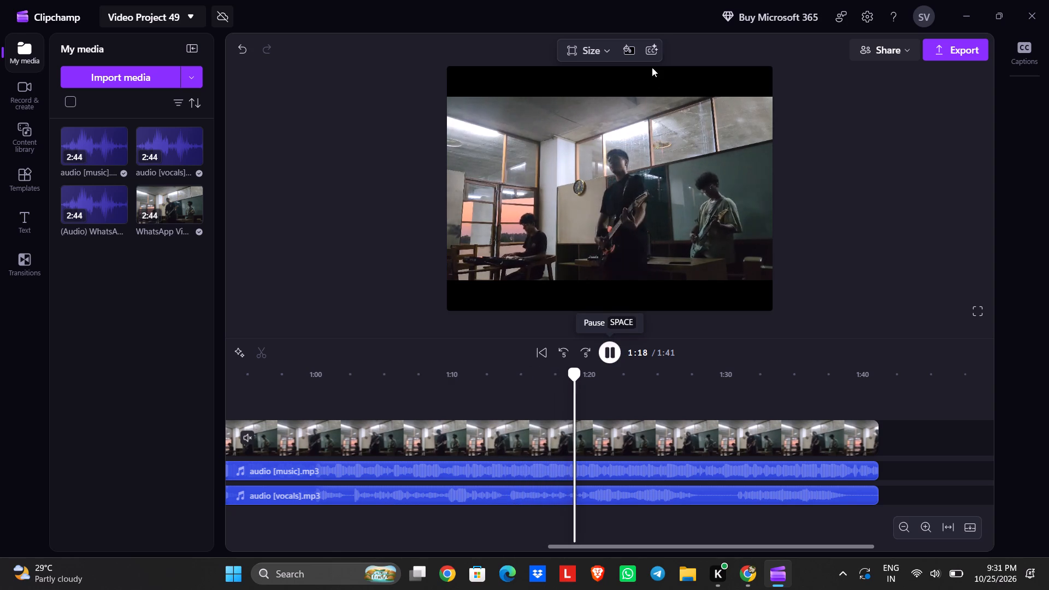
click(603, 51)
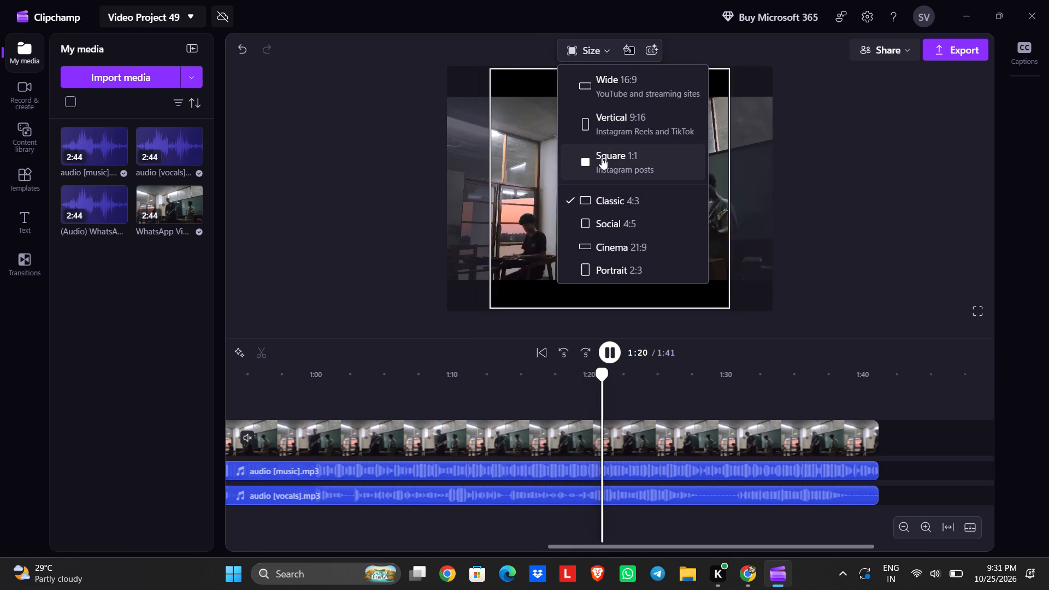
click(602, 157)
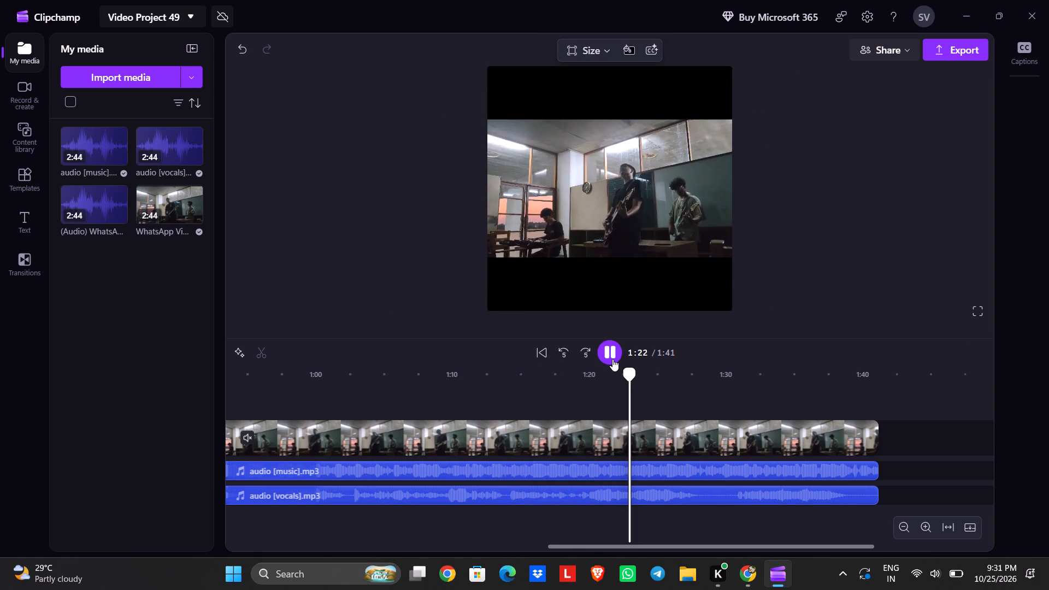
Review the remaining video to its end in the square format, and replay it from the start to about 0:46.
click(612, 359)
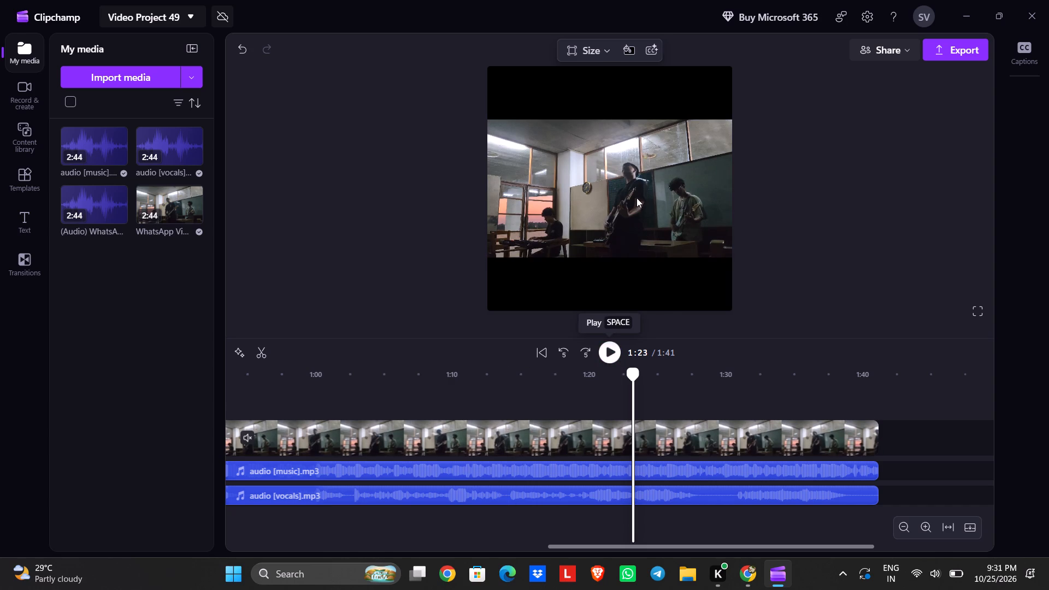
click(611, 353)
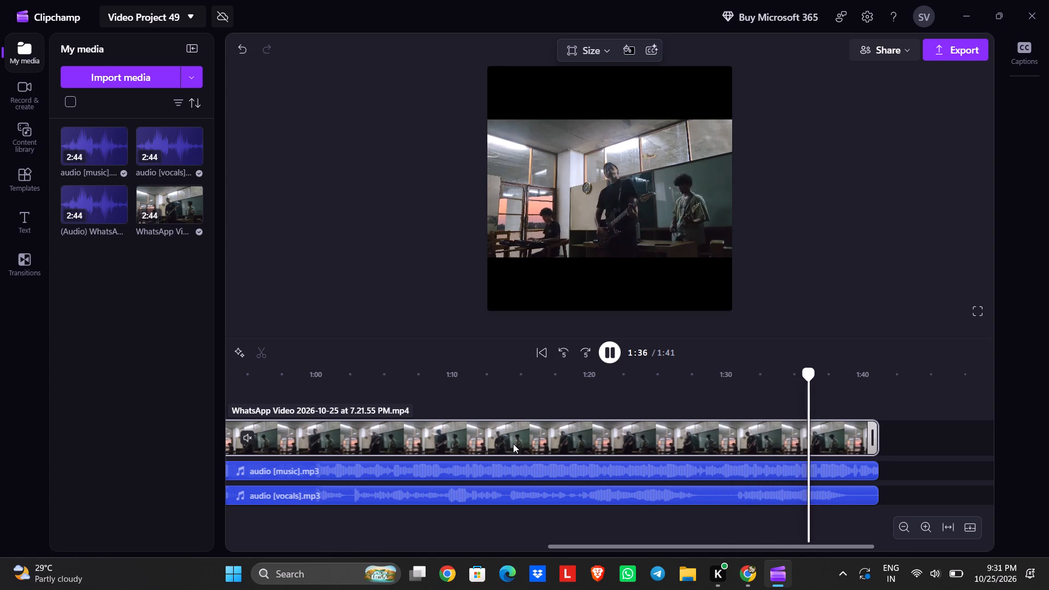
scroll(531, 429, right, 6)
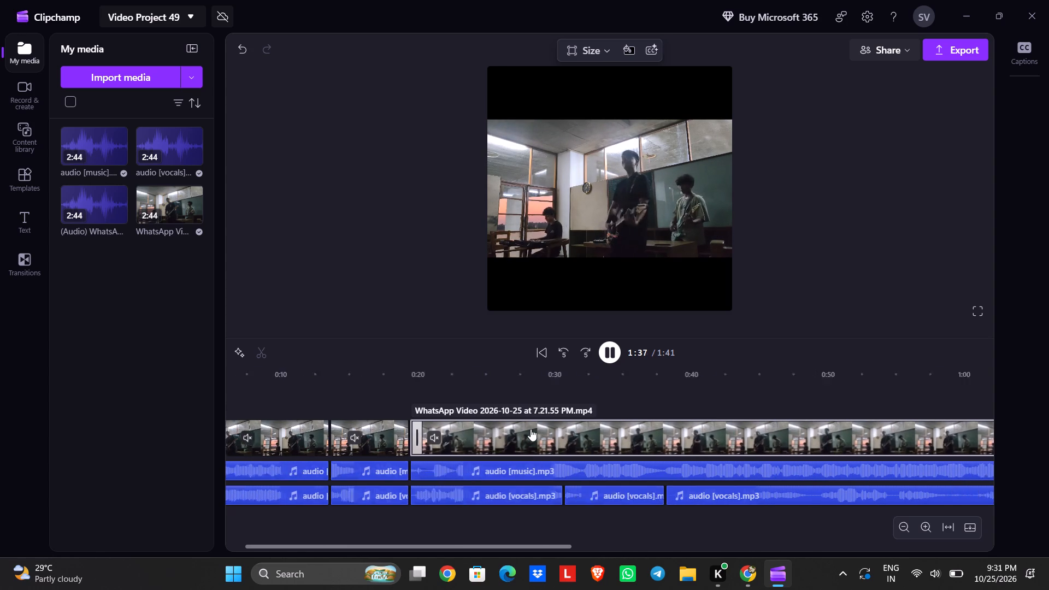
click(232, 400)
key(space)
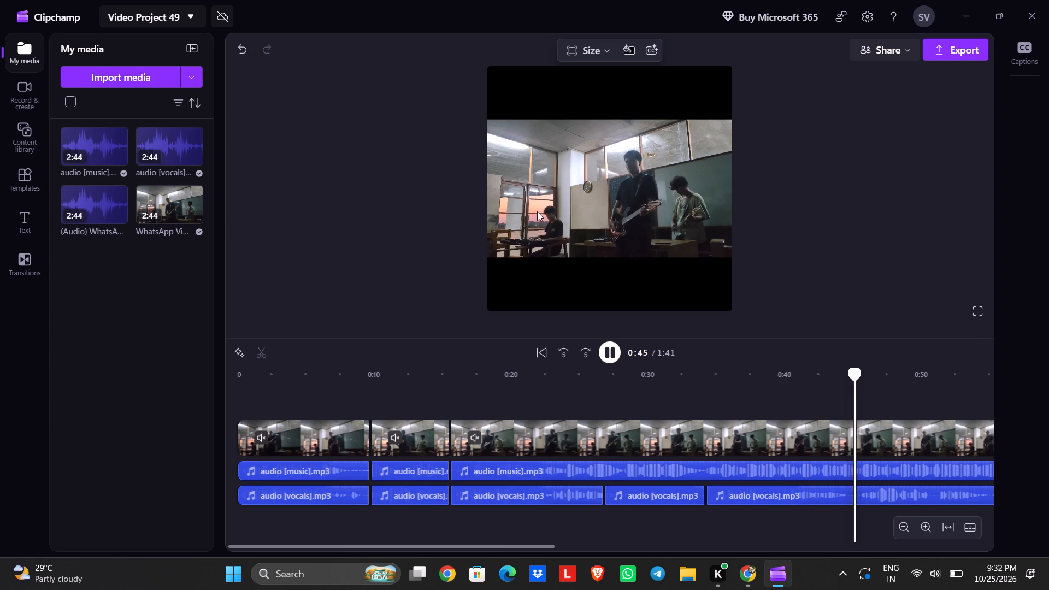
click(606, 349)
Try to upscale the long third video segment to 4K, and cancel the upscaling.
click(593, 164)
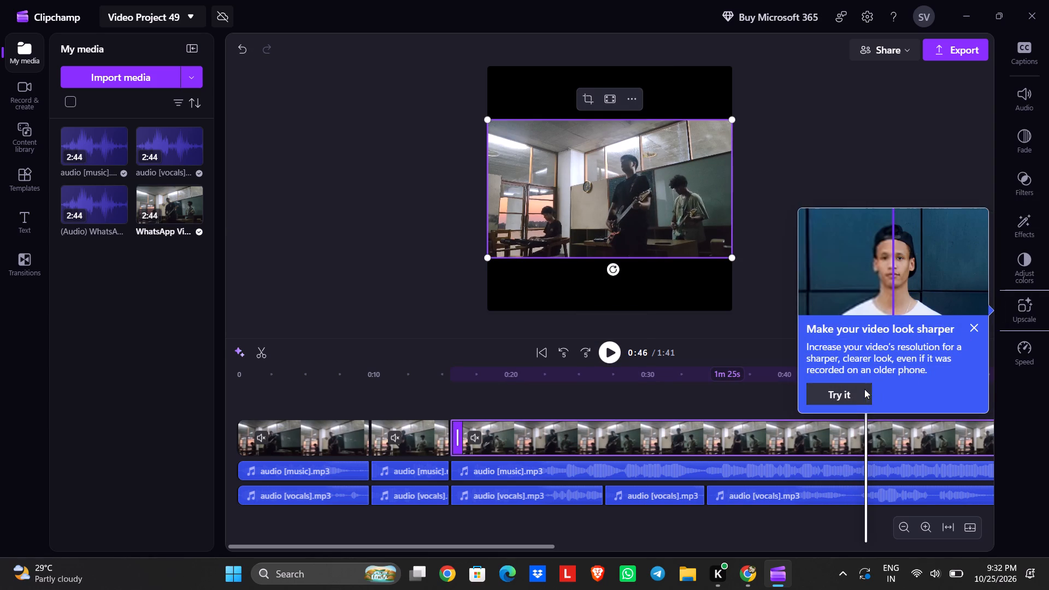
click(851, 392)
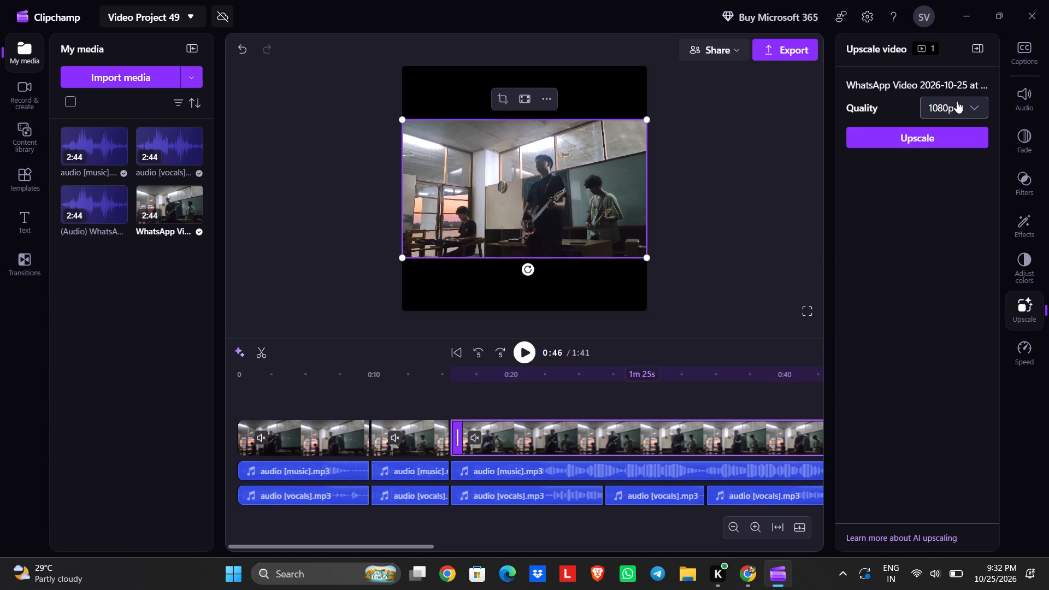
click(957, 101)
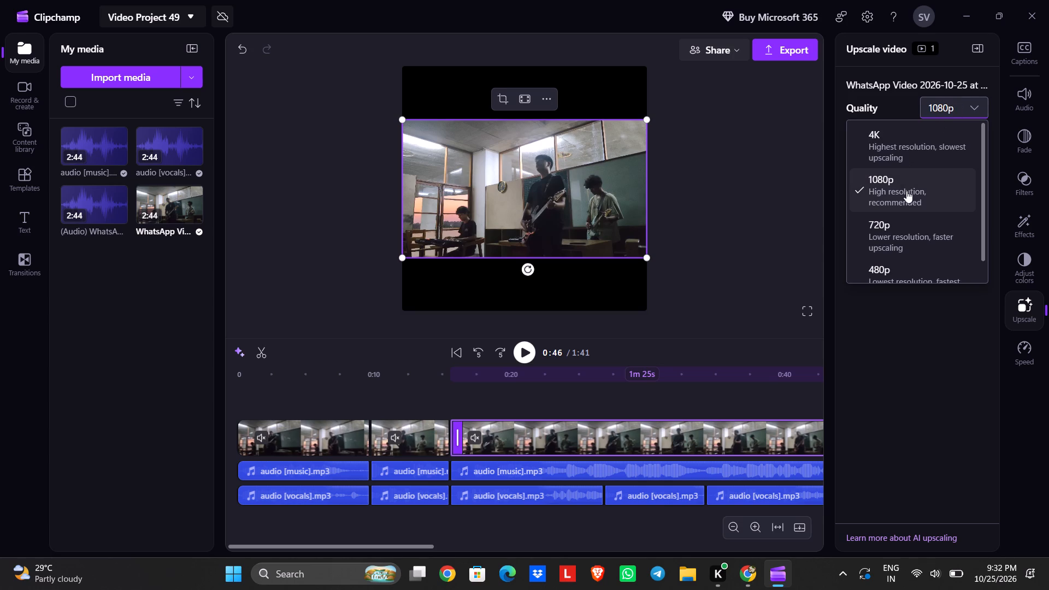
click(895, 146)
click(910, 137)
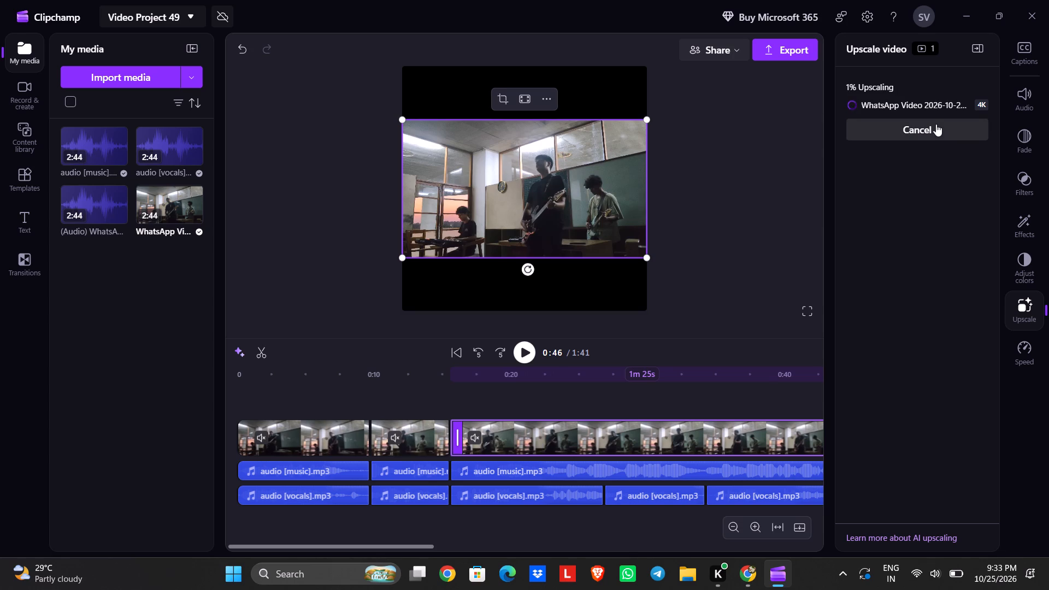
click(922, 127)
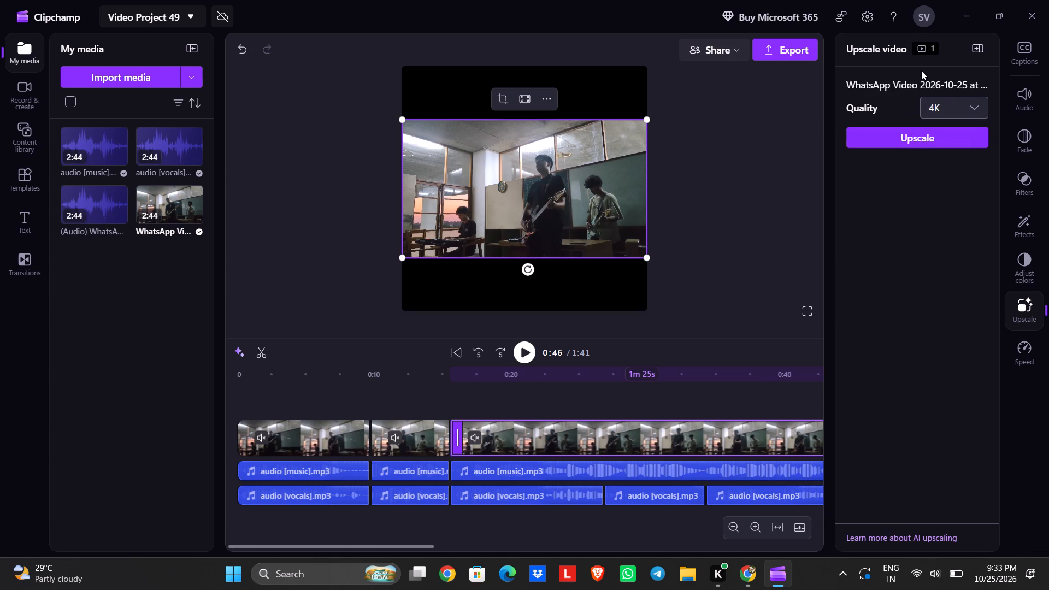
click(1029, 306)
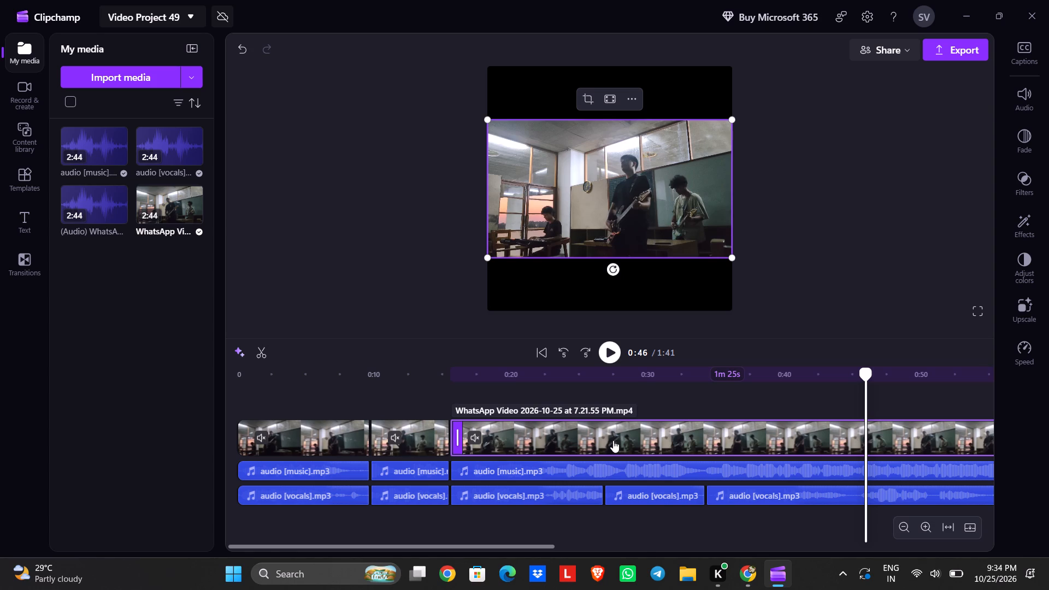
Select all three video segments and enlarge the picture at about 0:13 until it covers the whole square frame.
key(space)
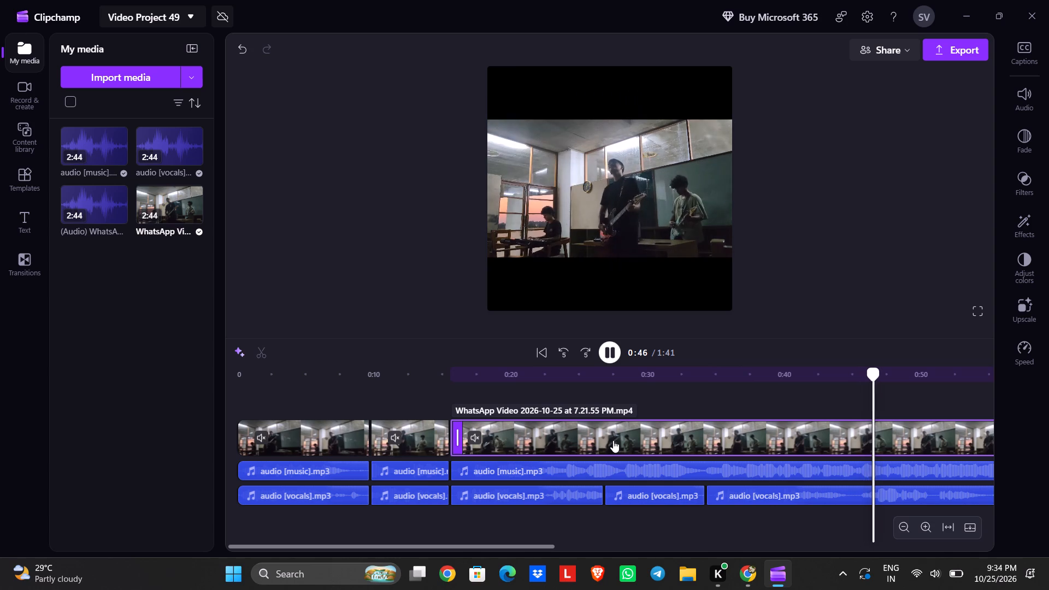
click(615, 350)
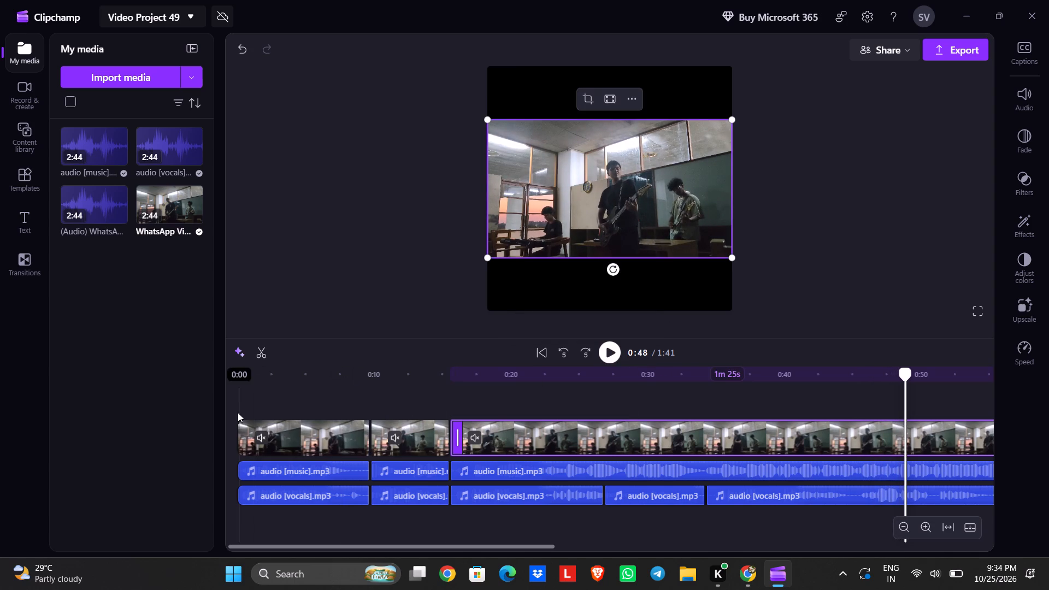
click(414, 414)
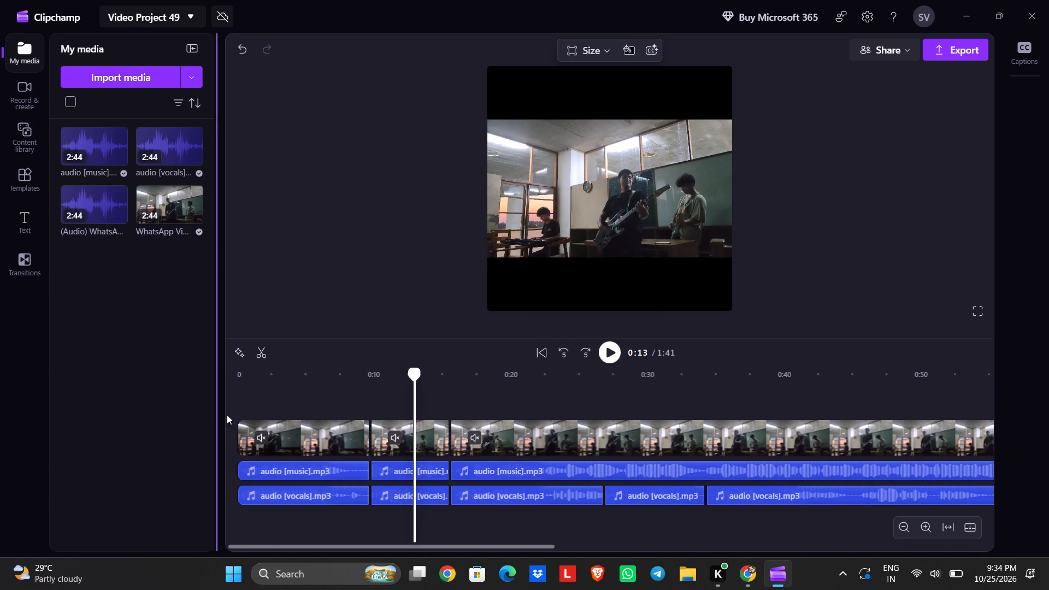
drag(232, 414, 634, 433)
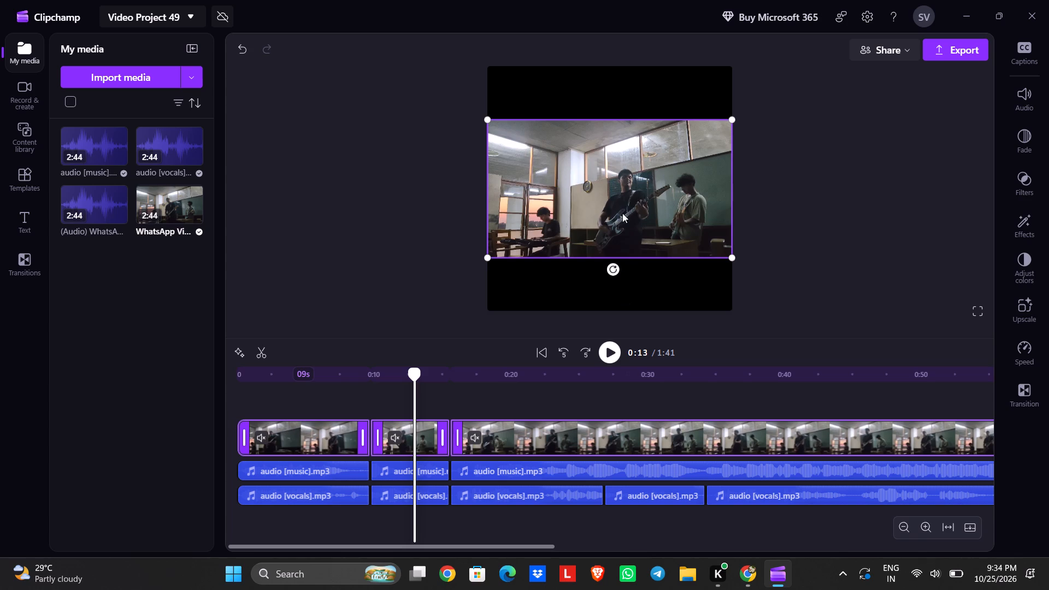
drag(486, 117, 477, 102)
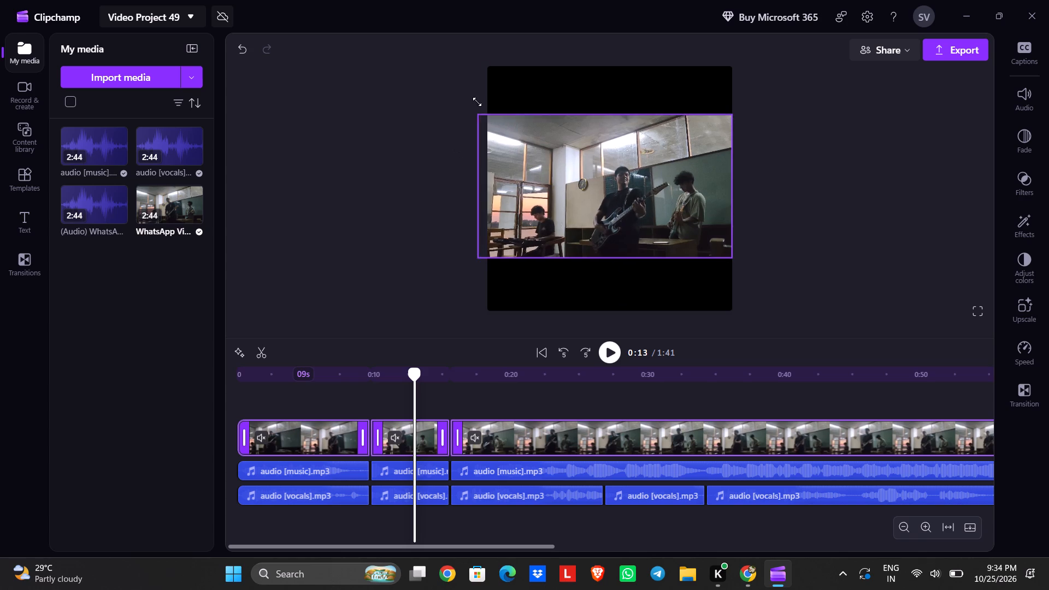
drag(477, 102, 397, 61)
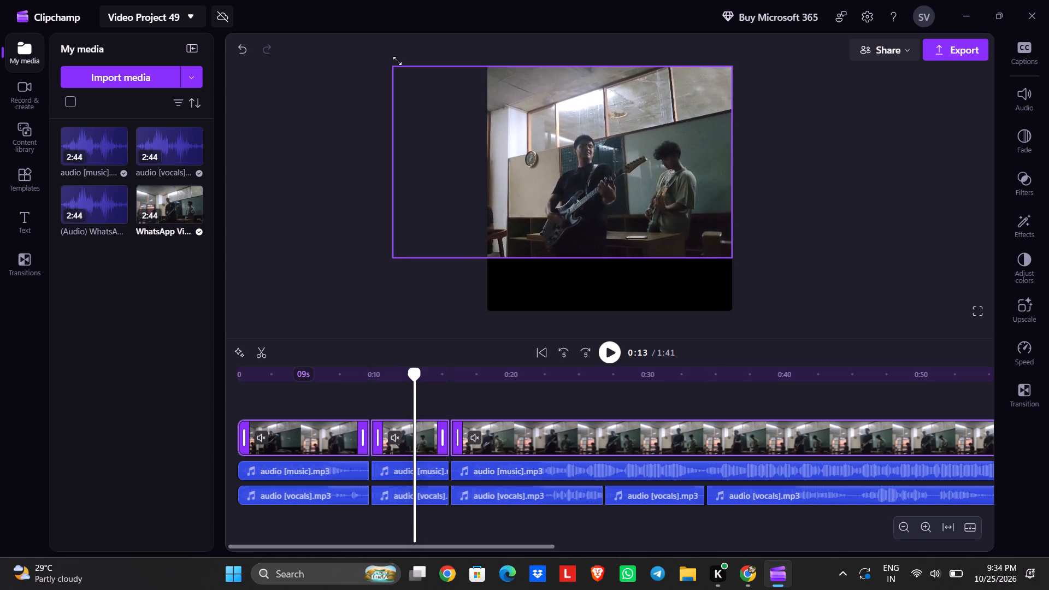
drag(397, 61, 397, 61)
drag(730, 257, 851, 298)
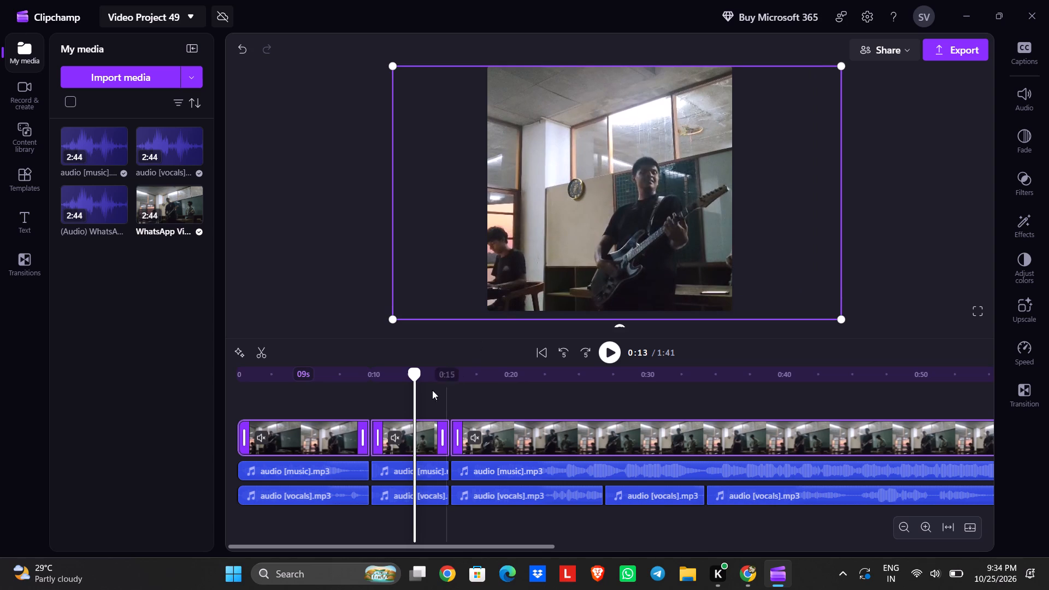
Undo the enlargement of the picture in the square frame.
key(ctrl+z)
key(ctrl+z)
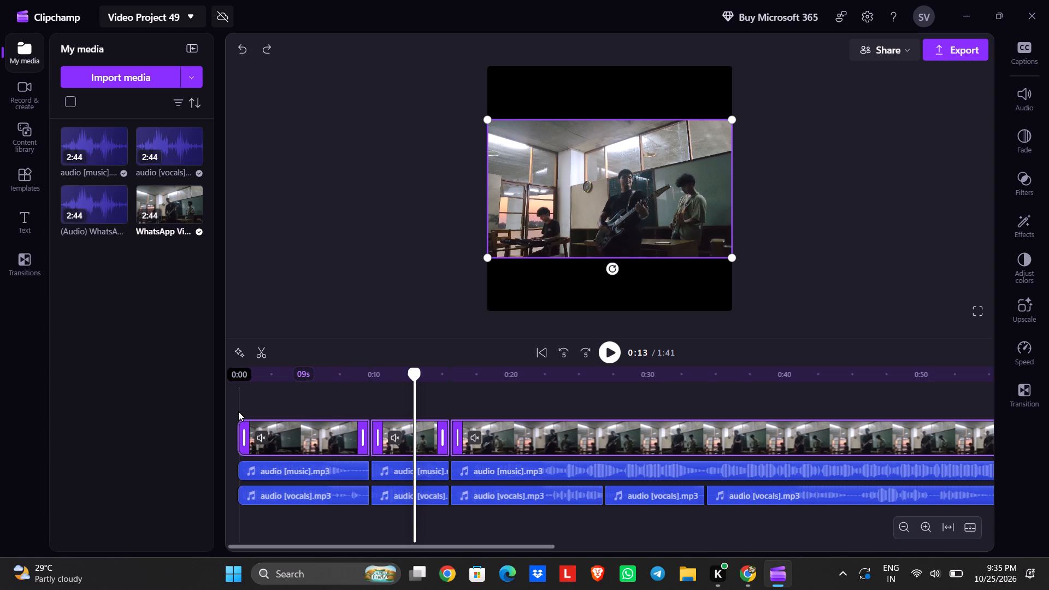
Set the video's aspect ratio to Classic 4:3.
drag(238, 411, 600, 452)
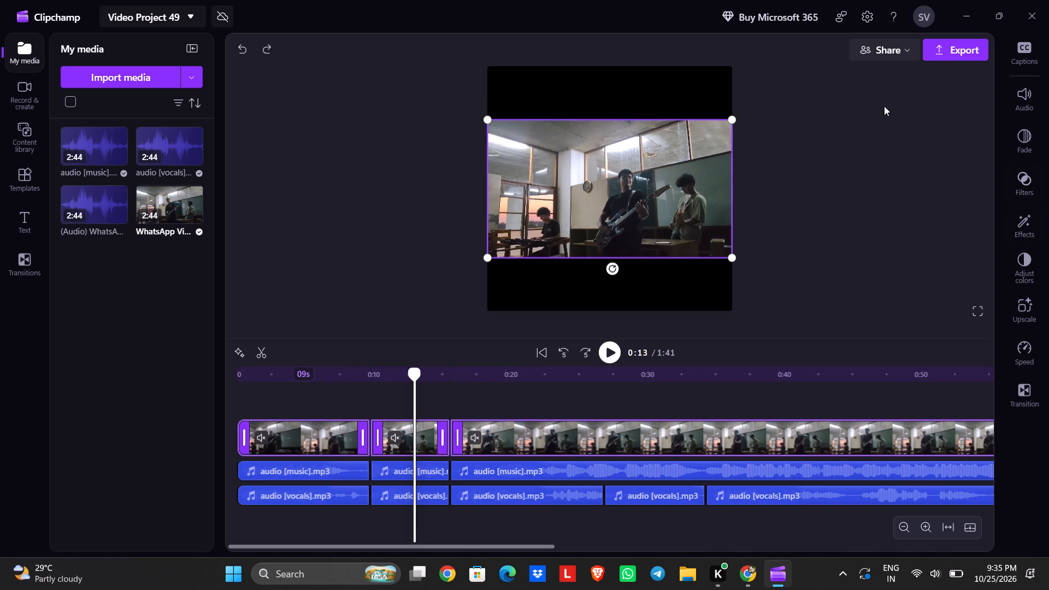
click(892, 291)
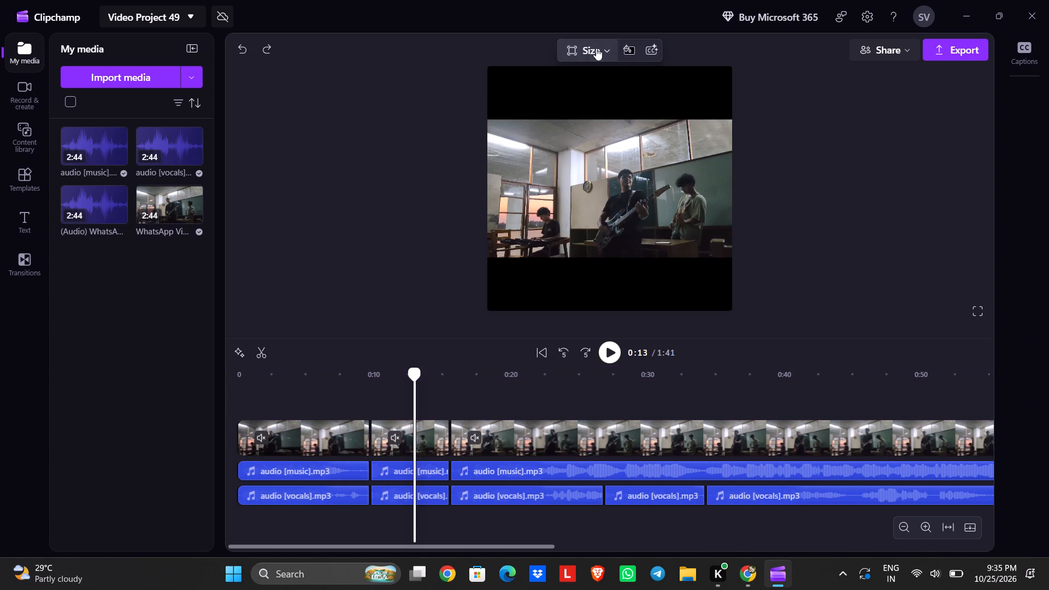
click(596, 48)
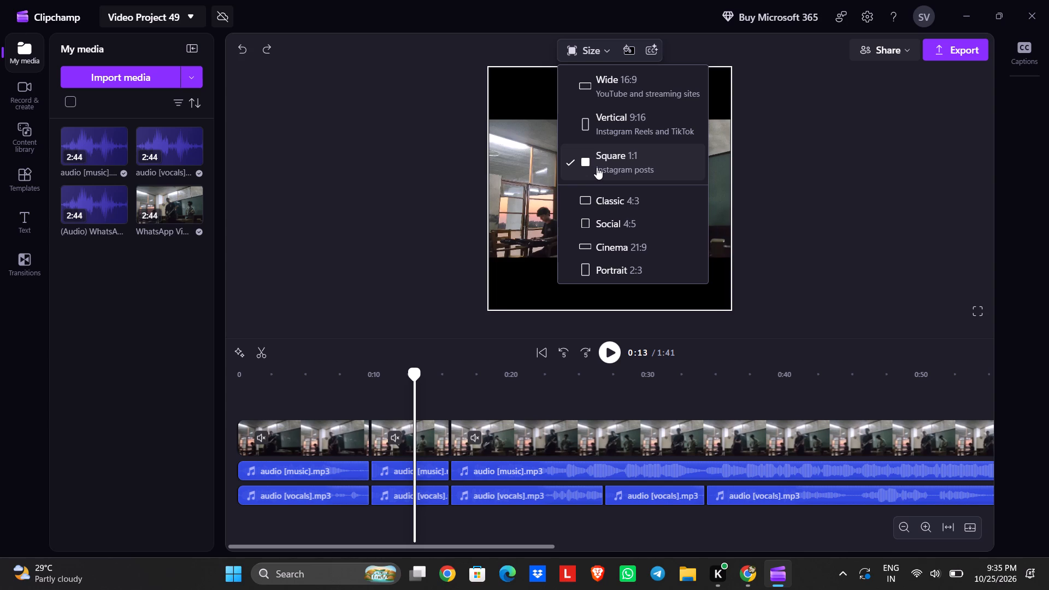
click(591, 197)
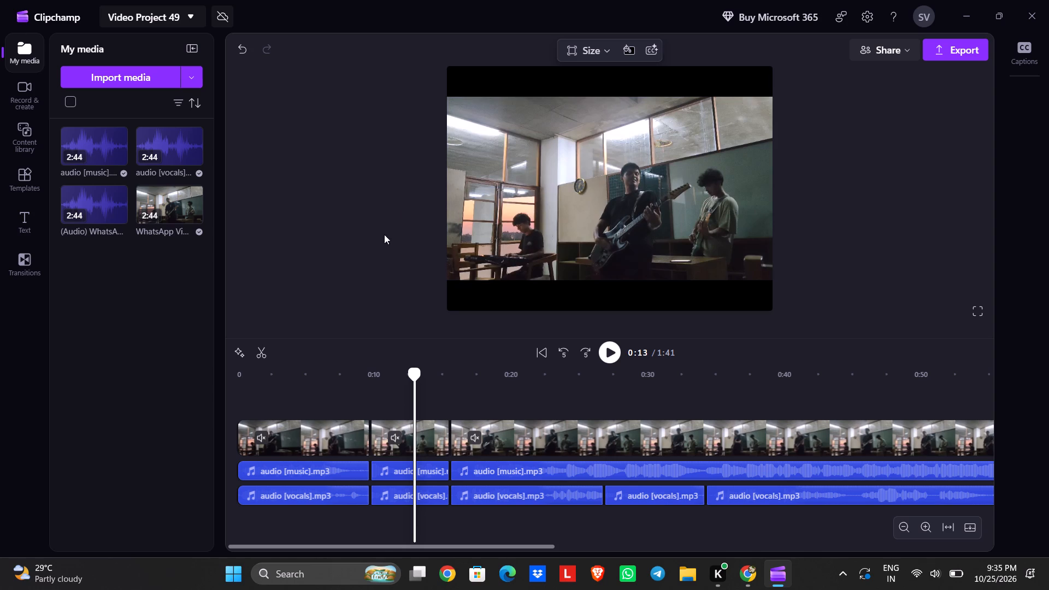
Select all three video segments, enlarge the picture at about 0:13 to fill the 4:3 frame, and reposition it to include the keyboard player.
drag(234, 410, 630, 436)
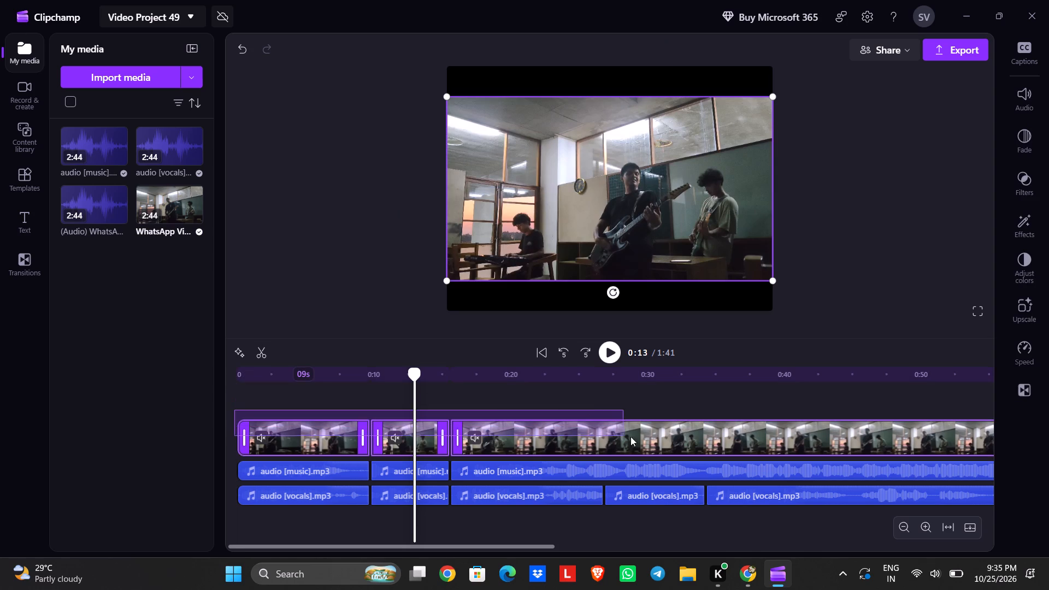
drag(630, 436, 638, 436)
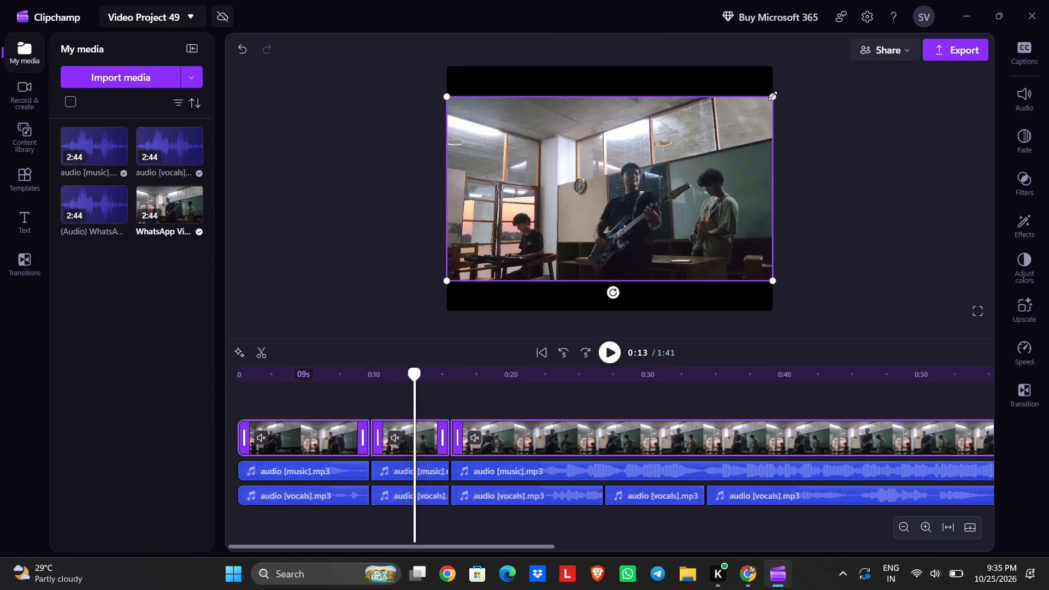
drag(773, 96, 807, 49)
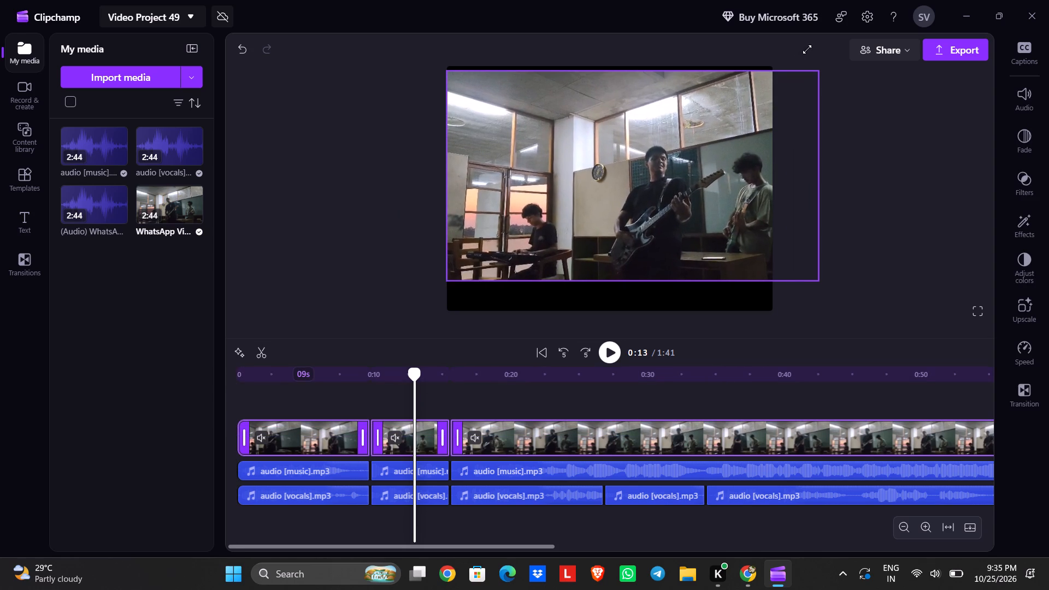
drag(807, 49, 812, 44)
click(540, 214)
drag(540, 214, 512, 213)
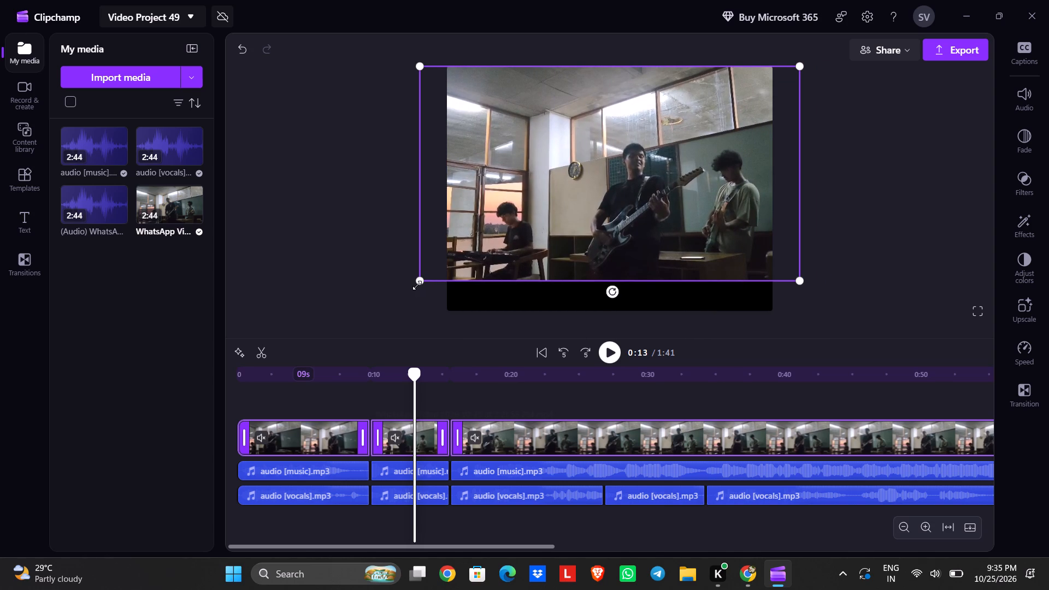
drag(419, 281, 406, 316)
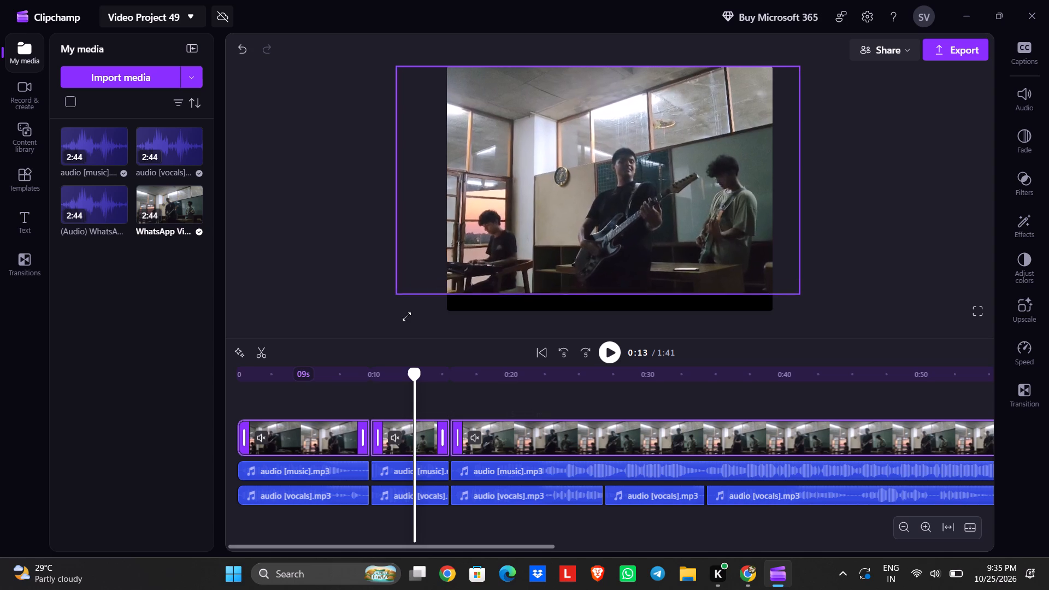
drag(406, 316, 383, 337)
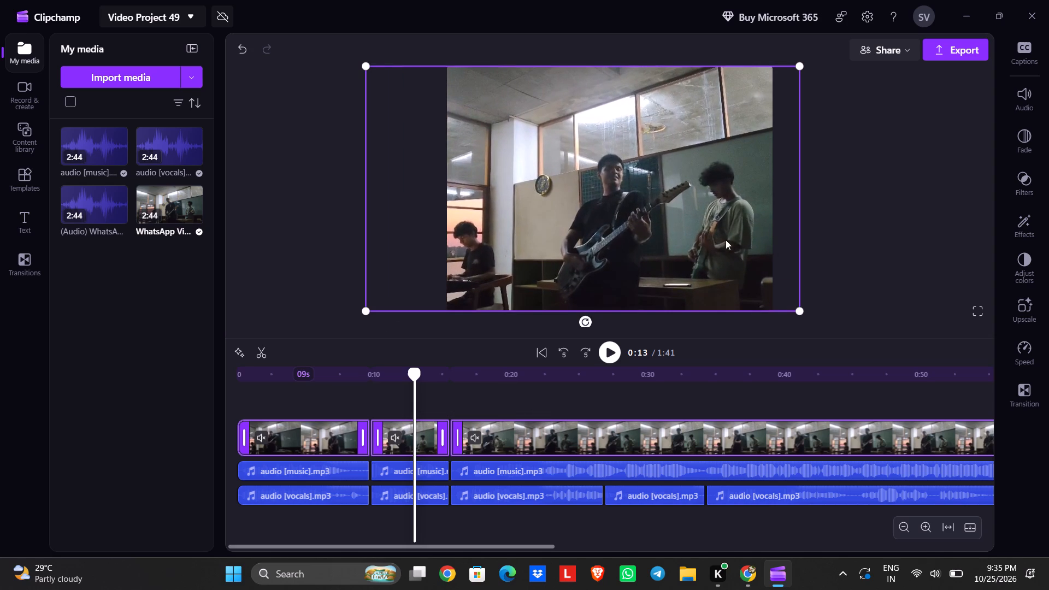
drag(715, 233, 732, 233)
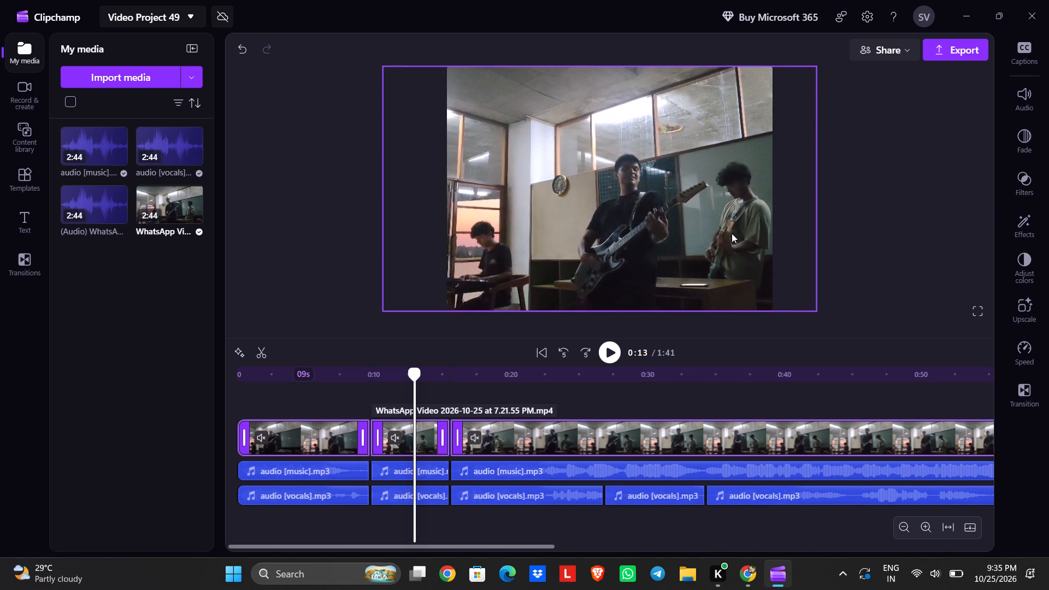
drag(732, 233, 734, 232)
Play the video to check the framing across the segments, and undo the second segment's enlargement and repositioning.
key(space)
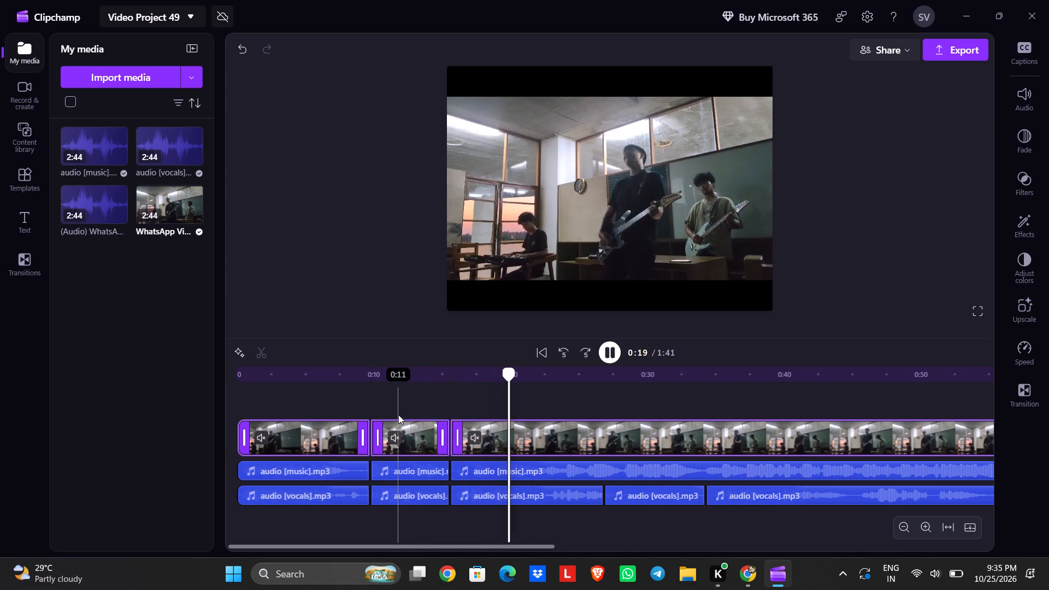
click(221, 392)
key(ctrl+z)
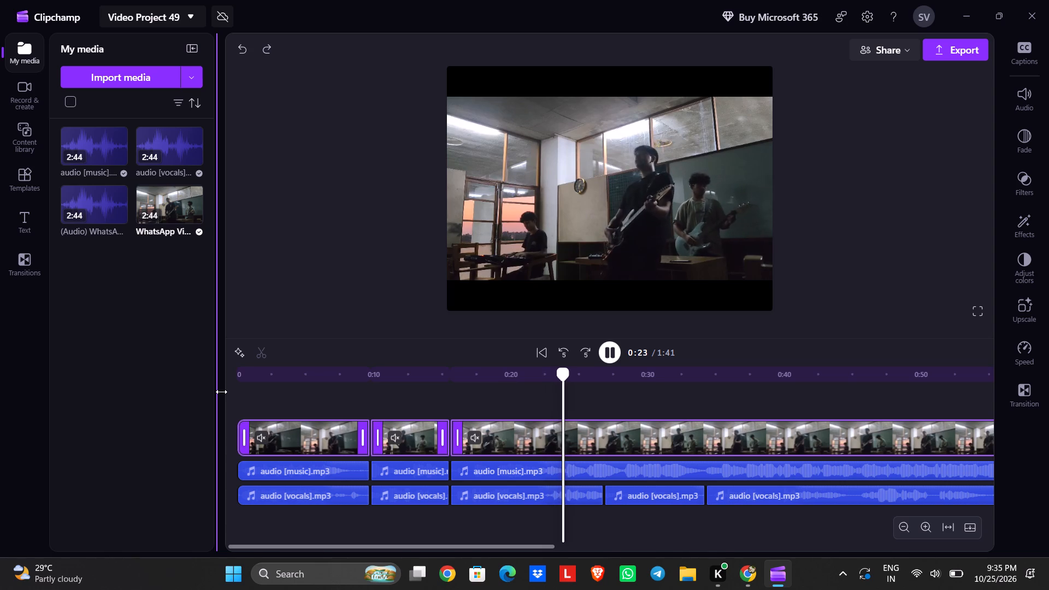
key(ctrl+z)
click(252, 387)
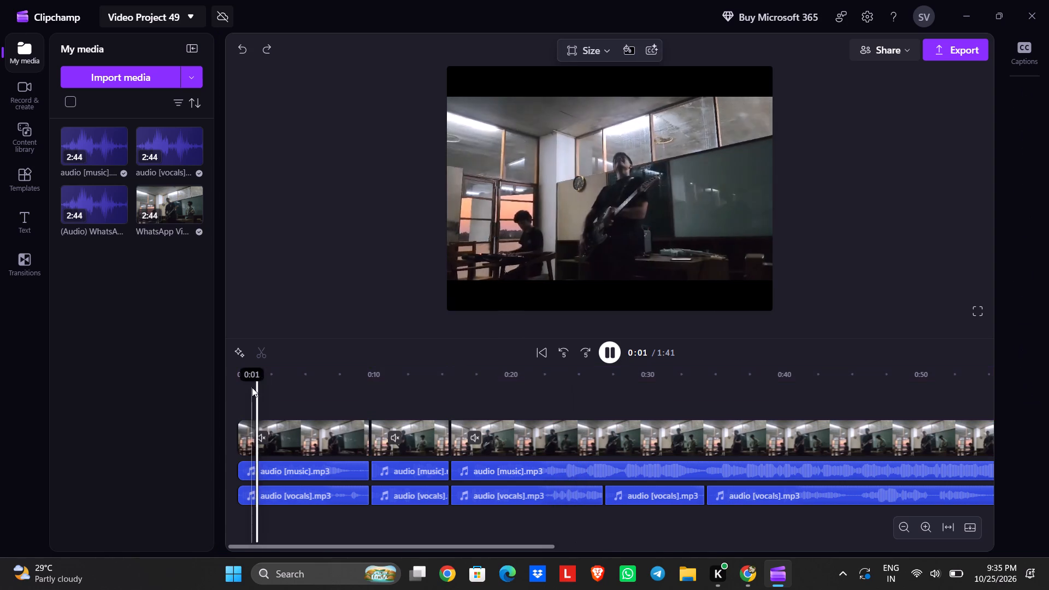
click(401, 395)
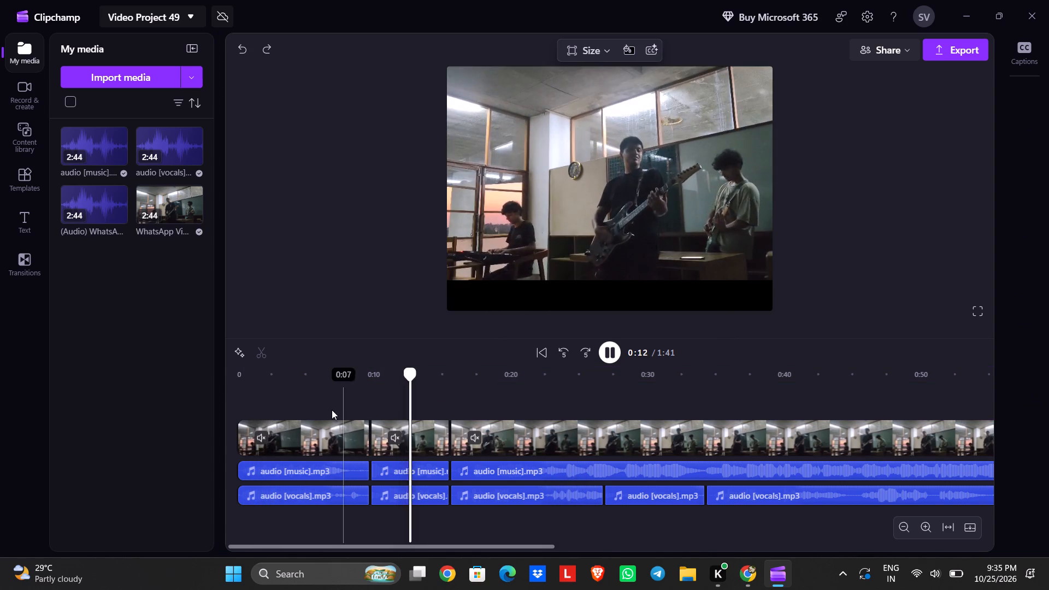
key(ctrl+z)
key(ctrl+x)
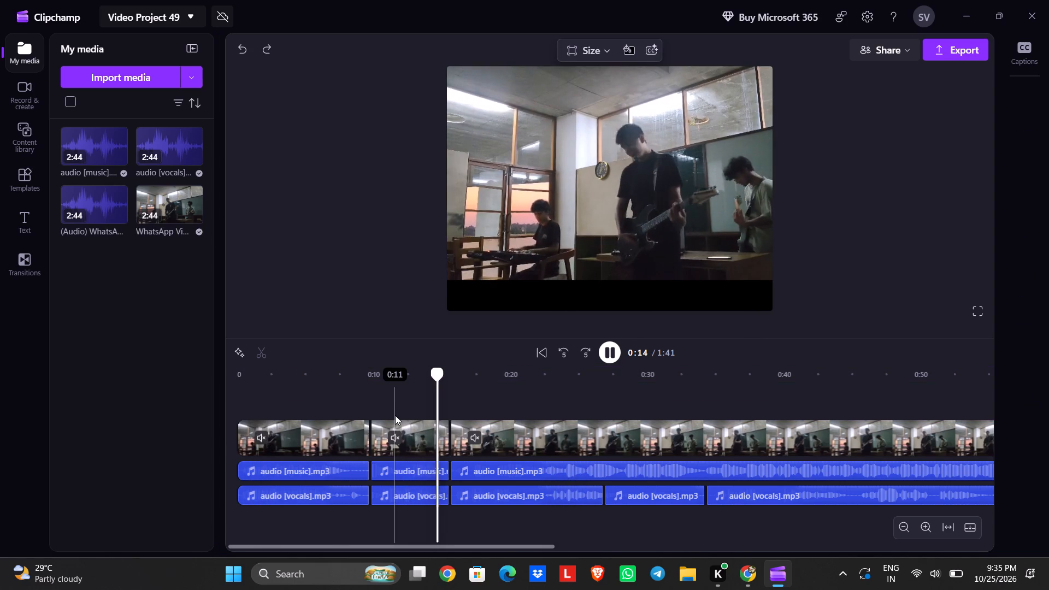
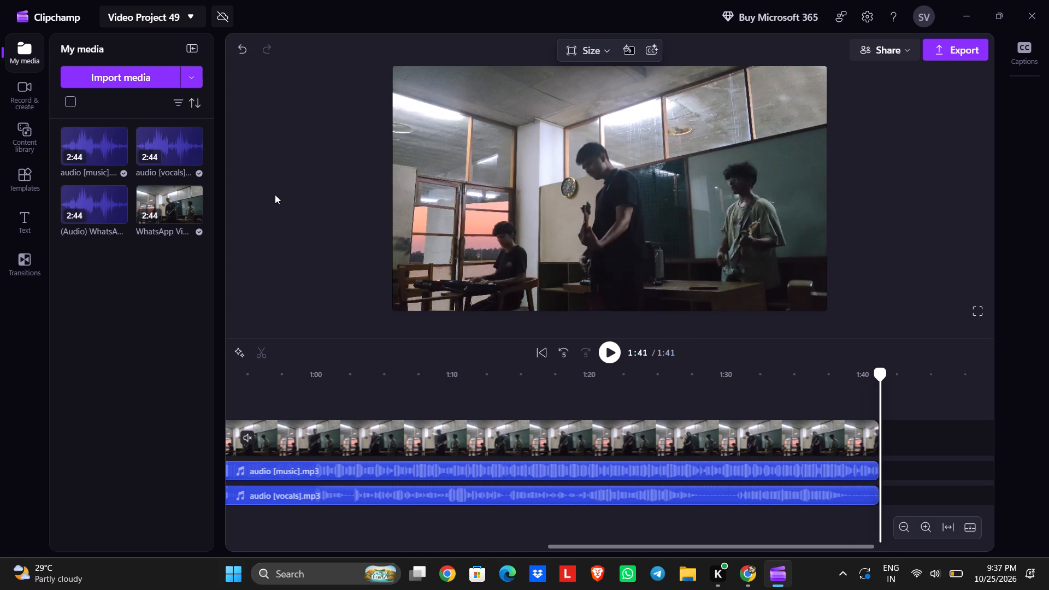
click(604, 352)
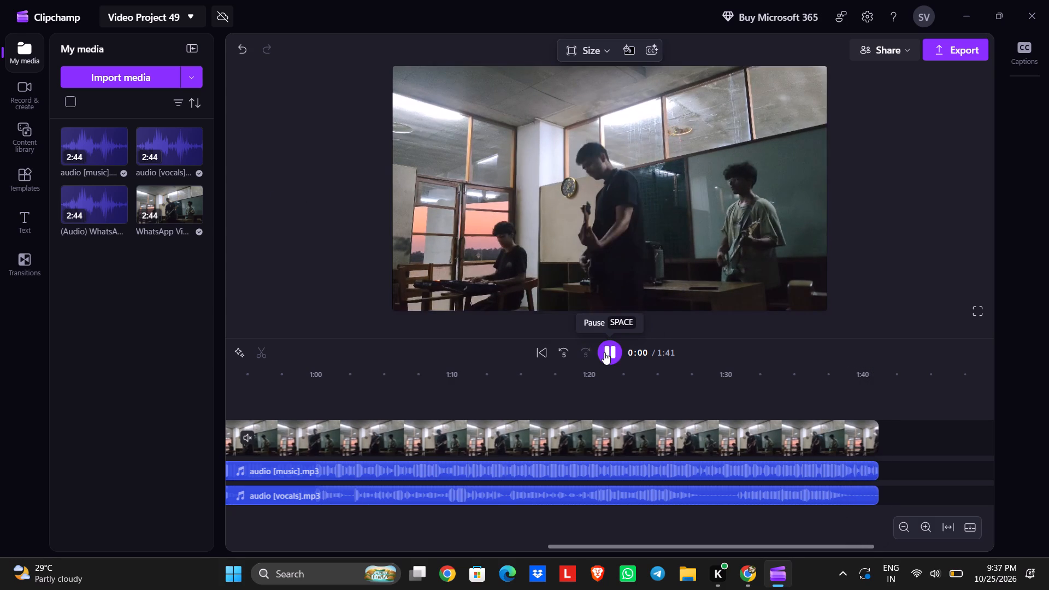
scroll(503, 403, right, 1)
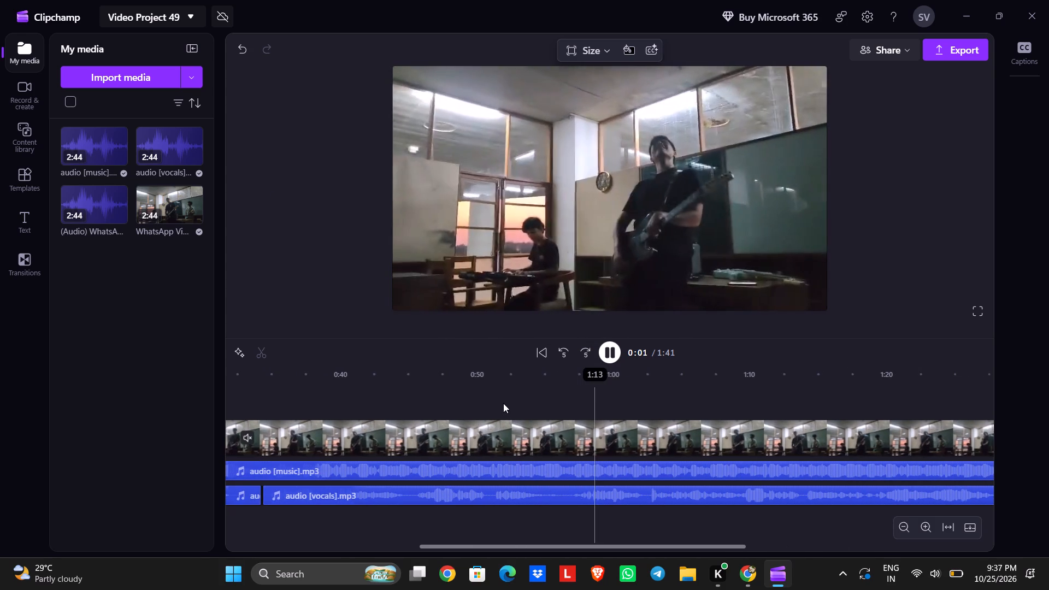
click(592, 416)
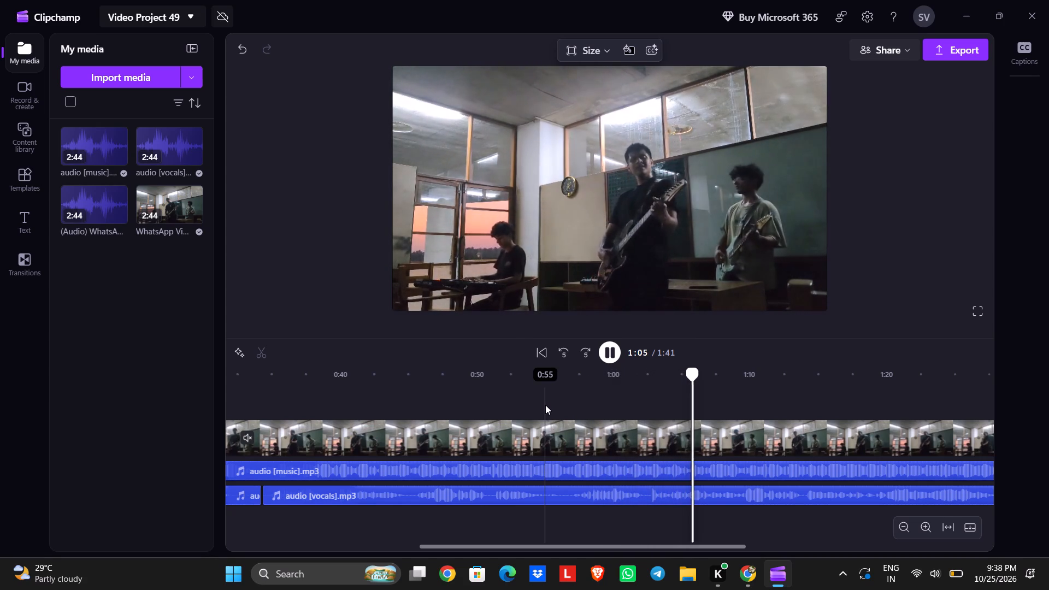
scroll(508, 467, right, 1)
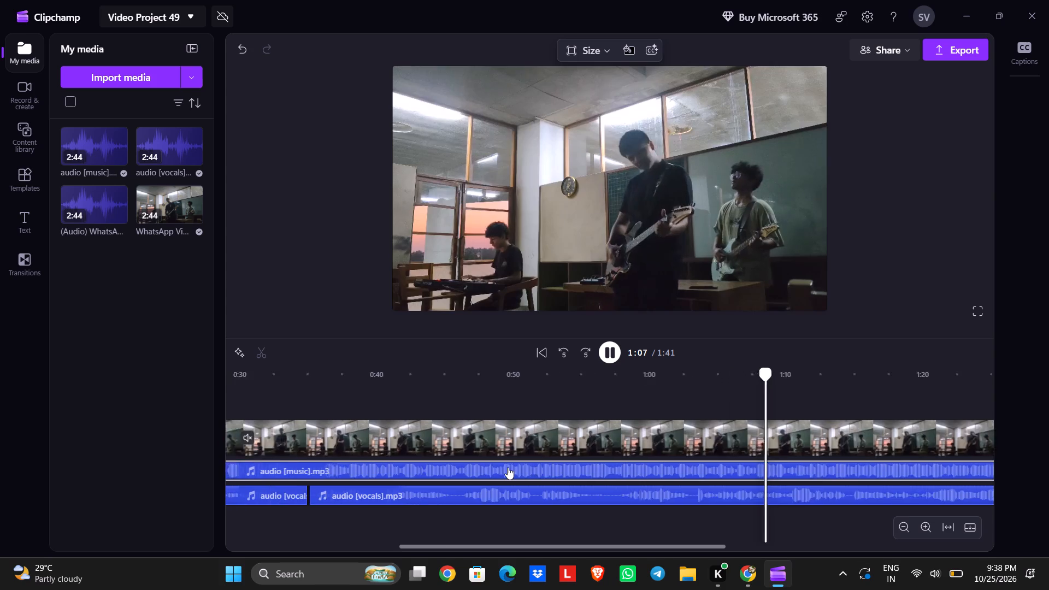
scroll(508, 467, right, 1)
ctrl+scroll(508, 467, down, 2)
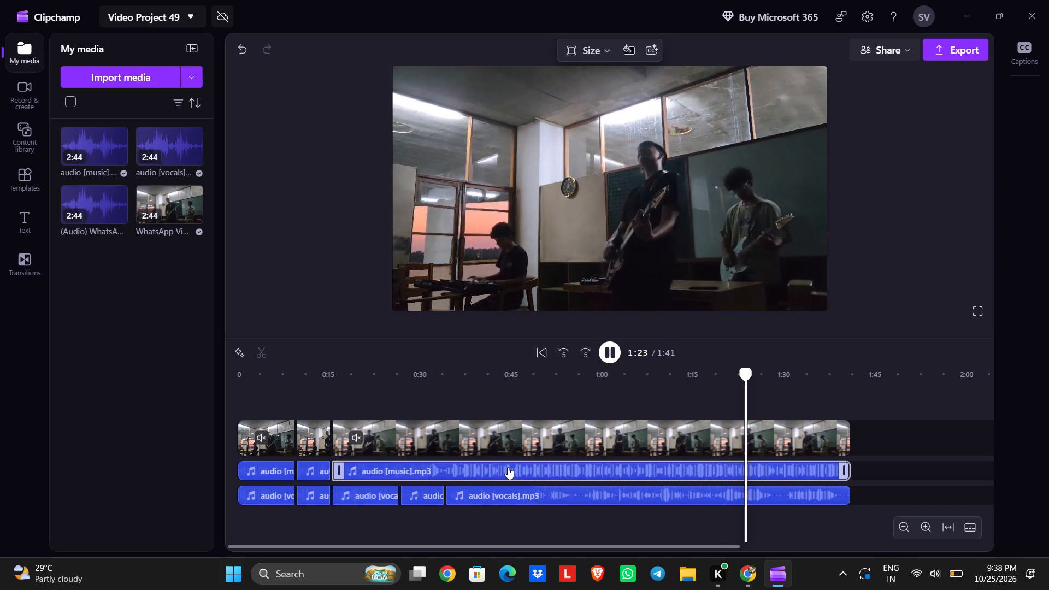
click(614, 470)
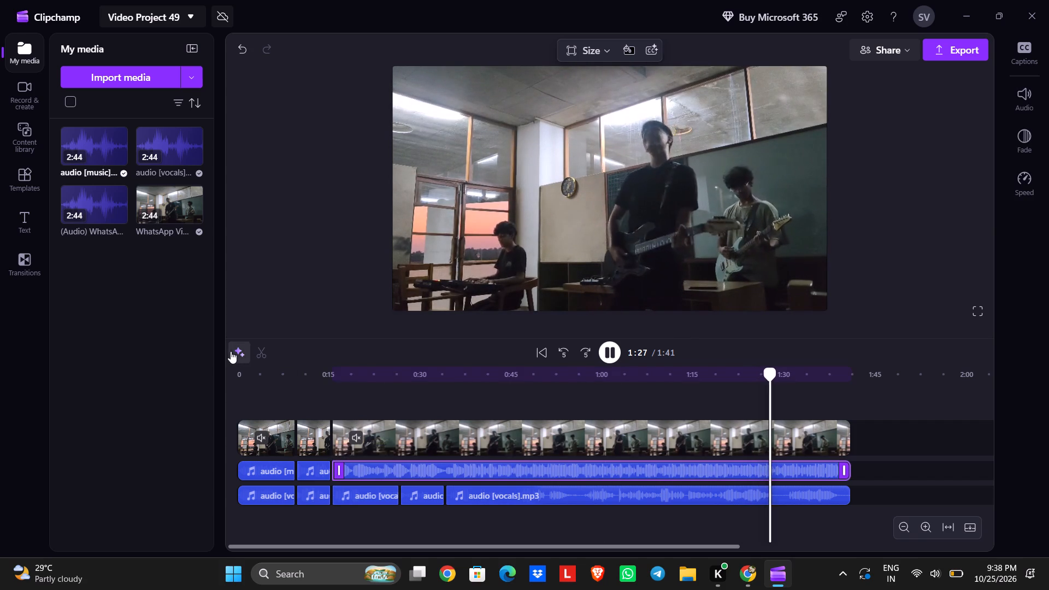
click(237, 408)
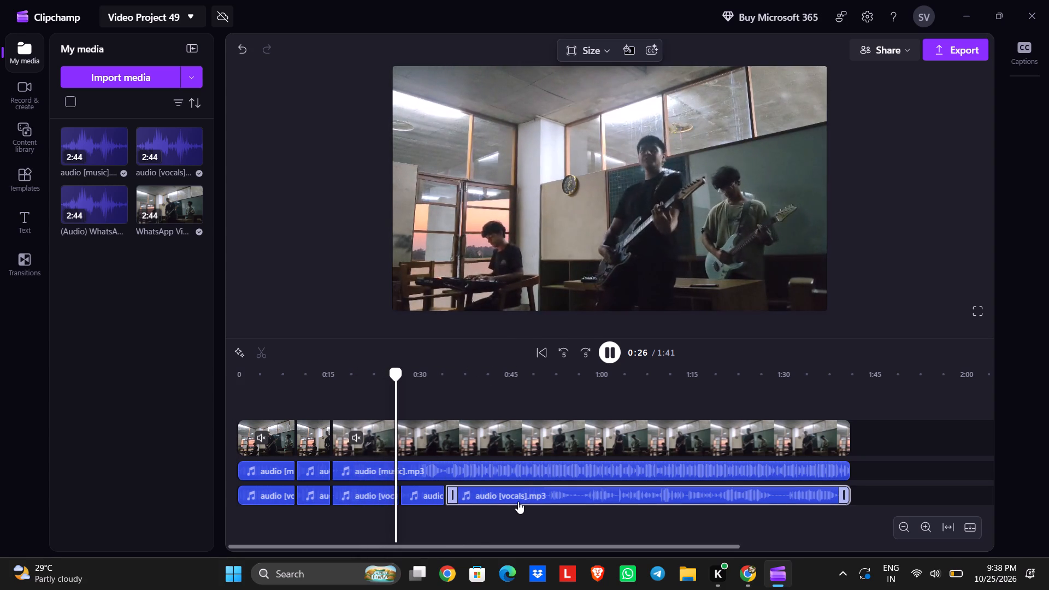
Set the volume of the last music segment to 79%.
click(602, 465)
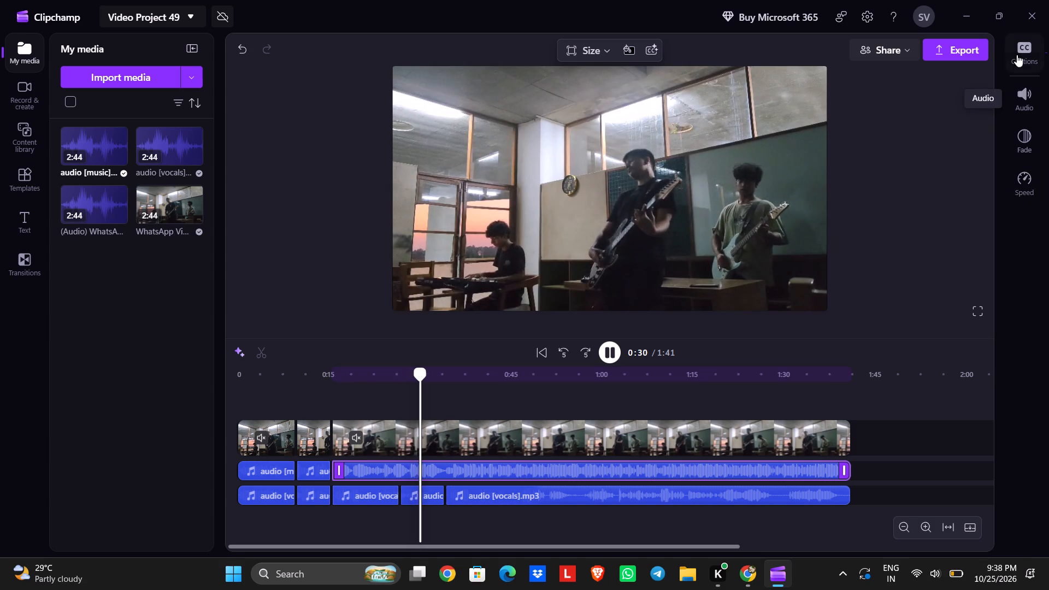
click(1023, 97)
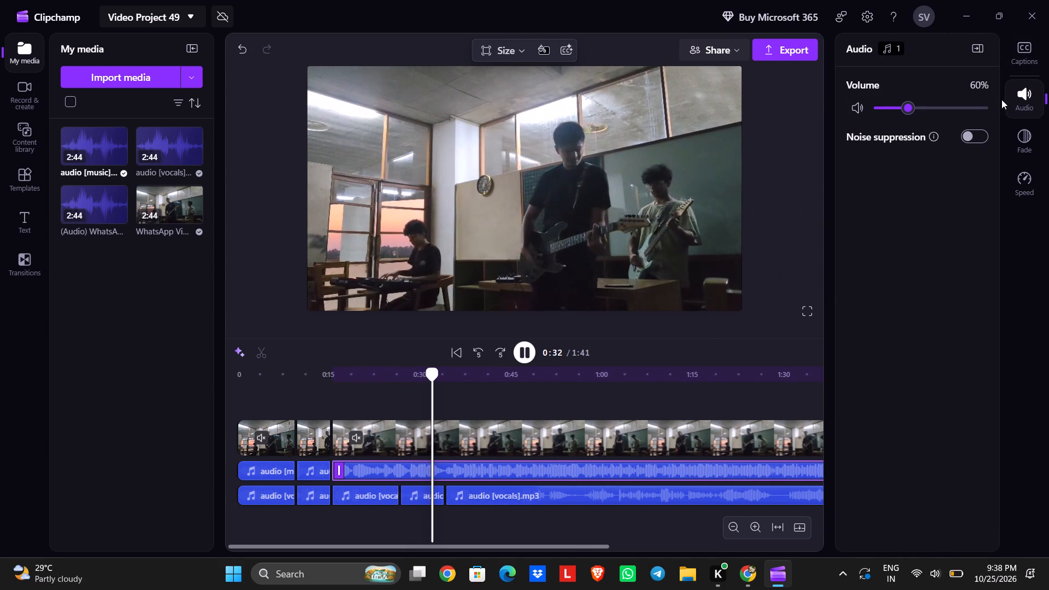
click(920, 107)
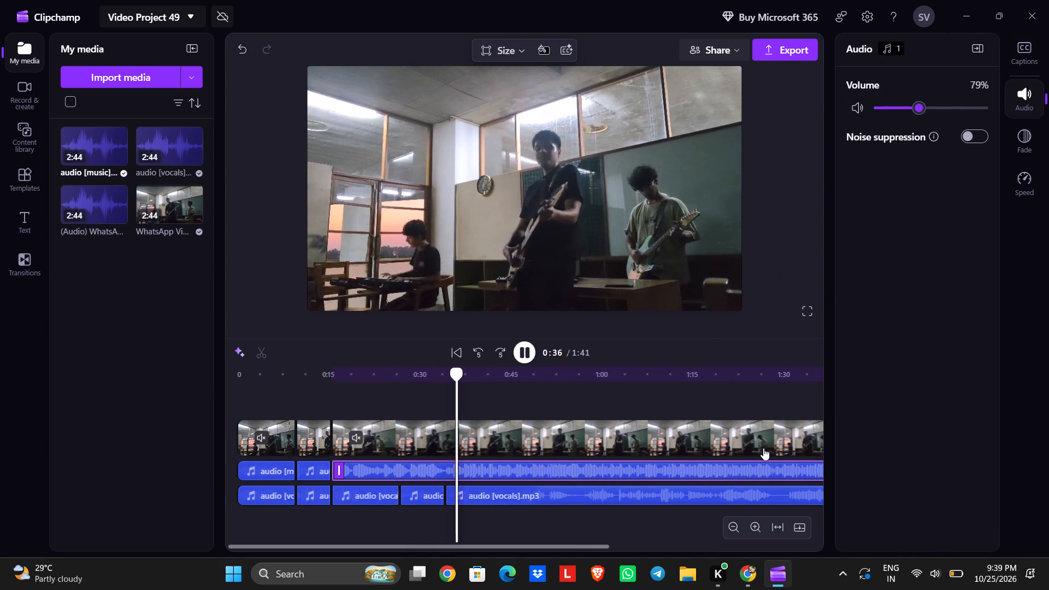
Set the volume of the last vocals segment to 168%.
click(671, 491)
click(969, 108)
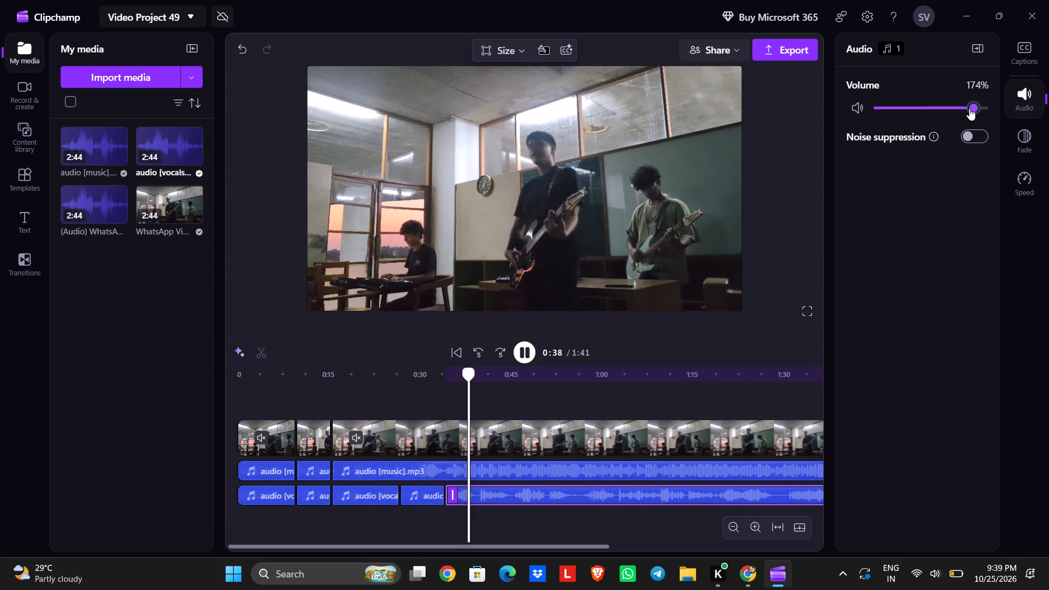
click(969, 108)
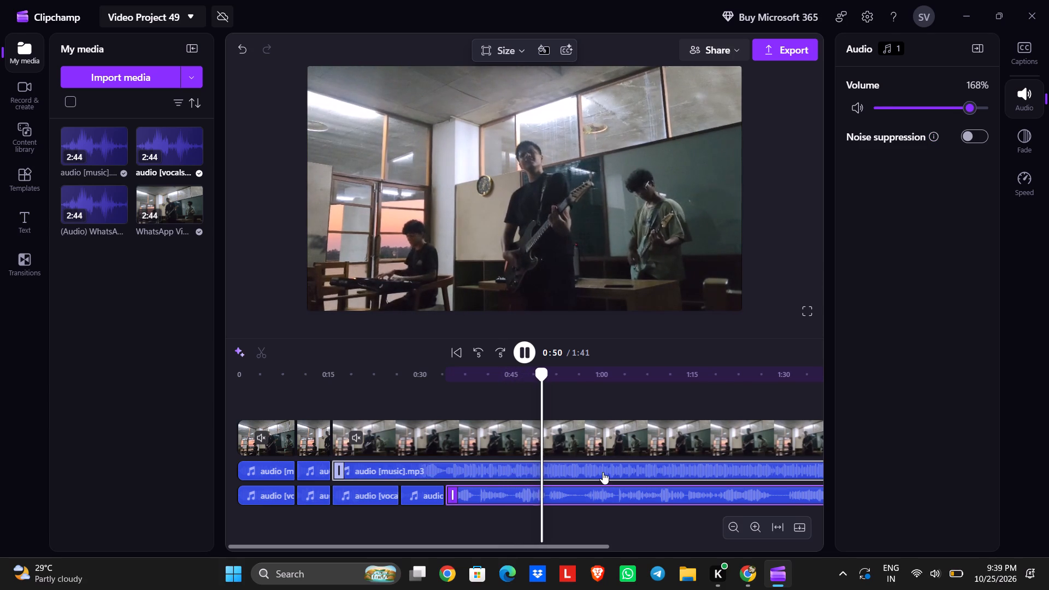
Set the volume of the last music segment to 100%.
click(625, 474)
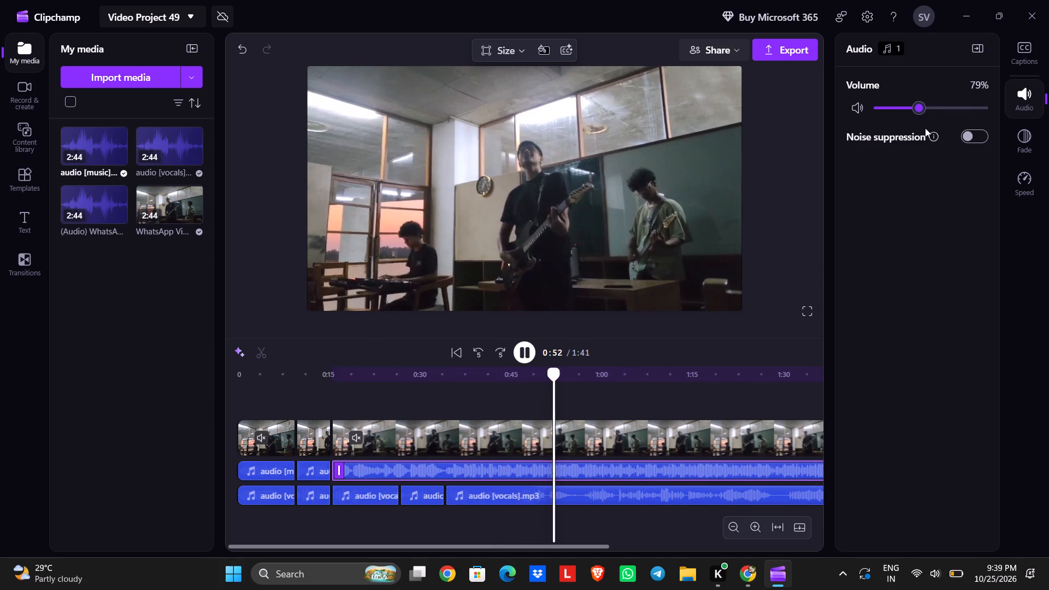
click(936, 106)
drag(936, 106, 934, 106)
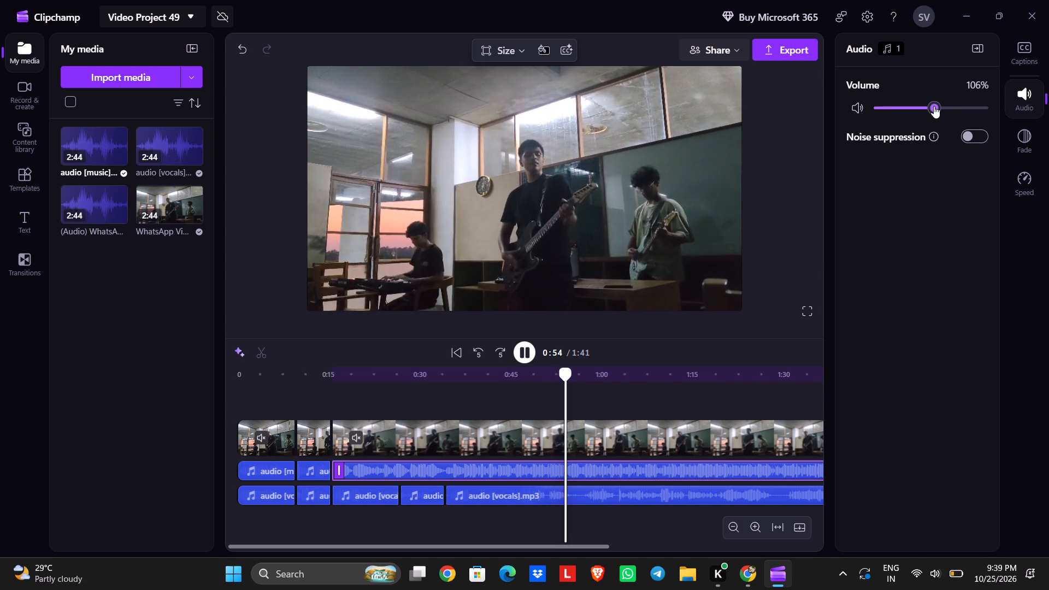
drag(934, 106, 931, 107)
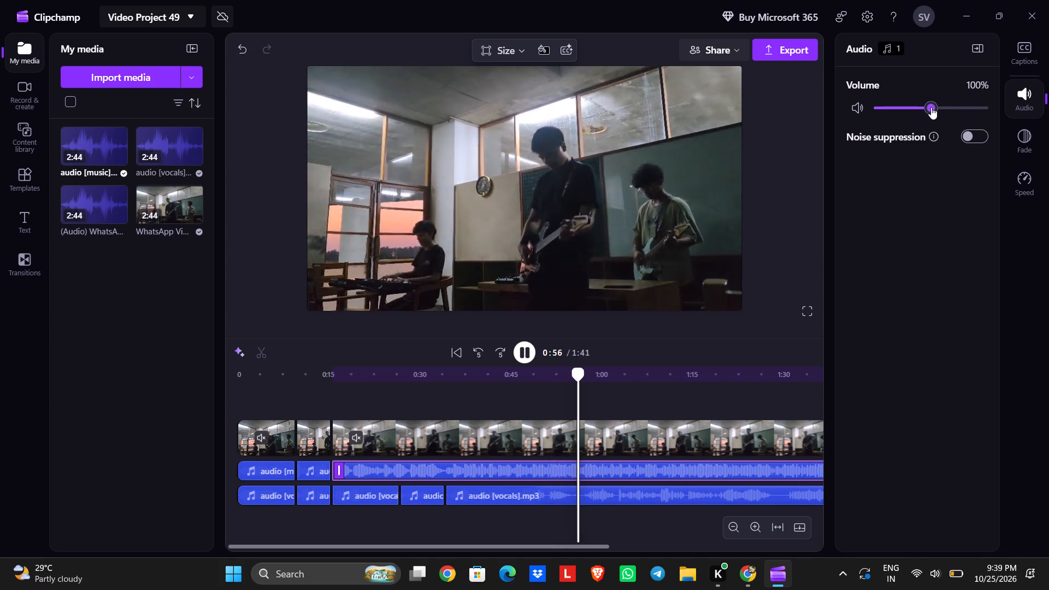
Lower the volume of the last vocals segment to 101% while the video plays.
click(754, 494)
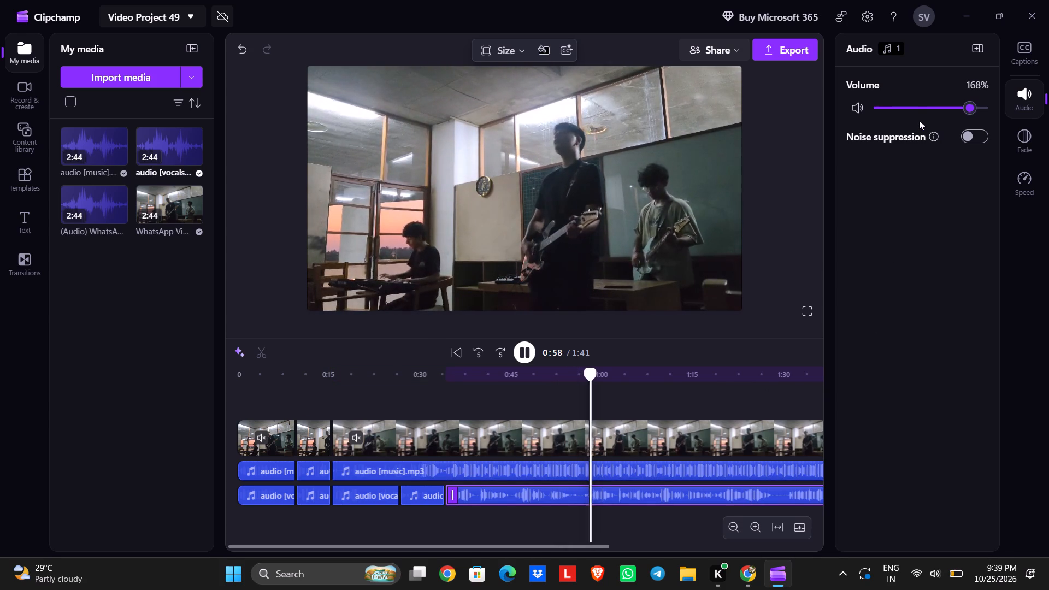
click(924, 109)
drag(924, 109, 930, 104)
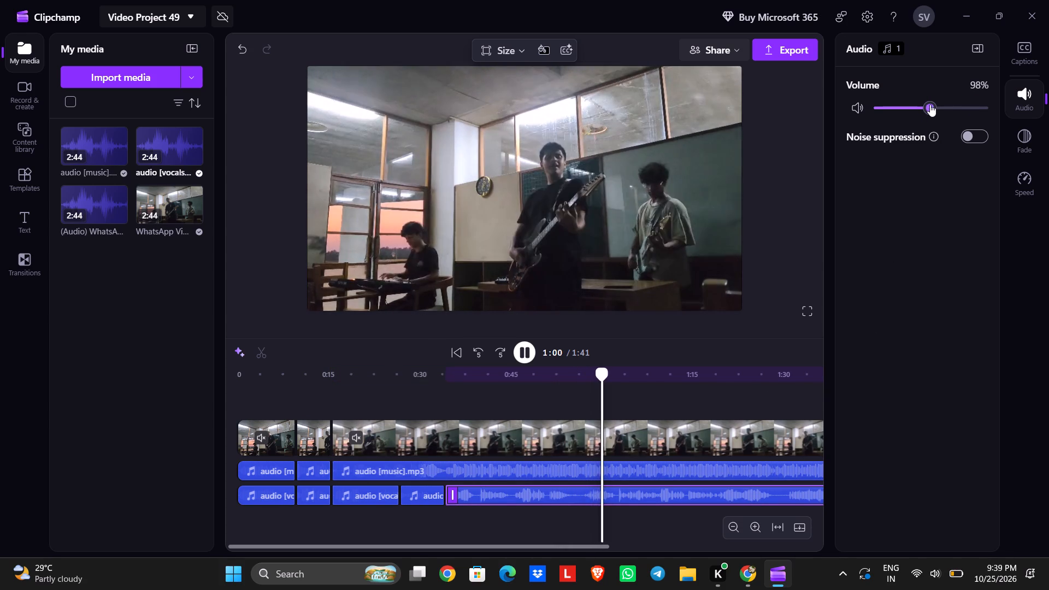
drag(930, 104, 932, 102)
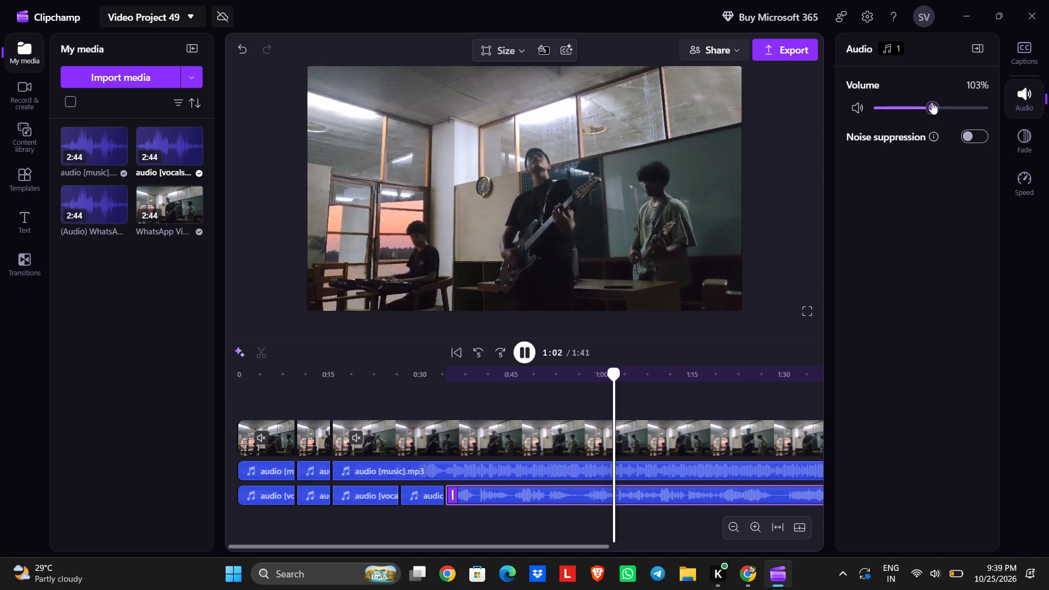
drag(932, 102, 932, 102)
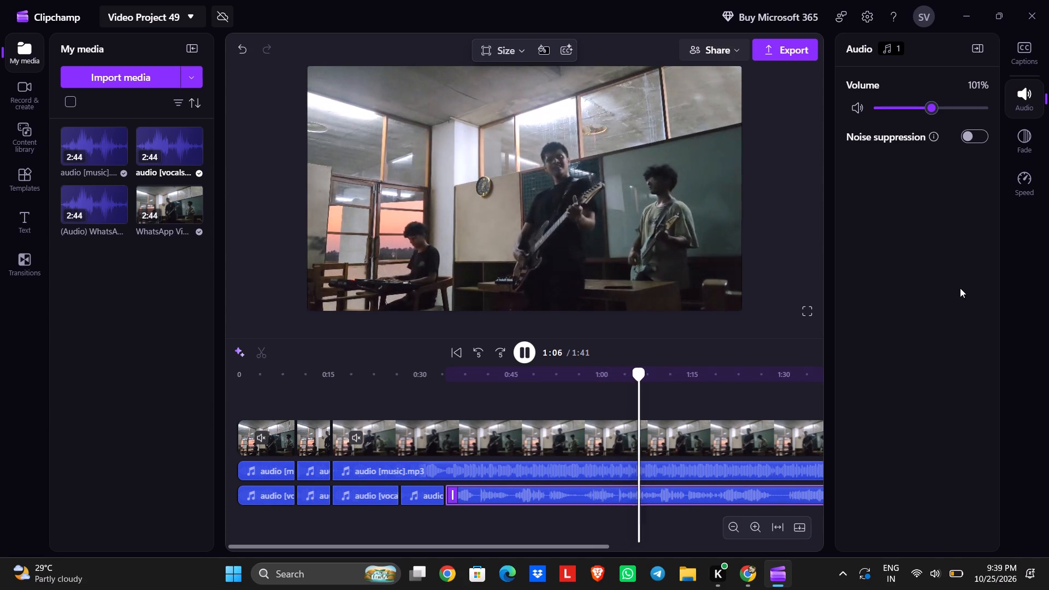
Raise the volume of the last vocals segment to 181% and replay the video from the beginning to check the mix.
click(967, 108)
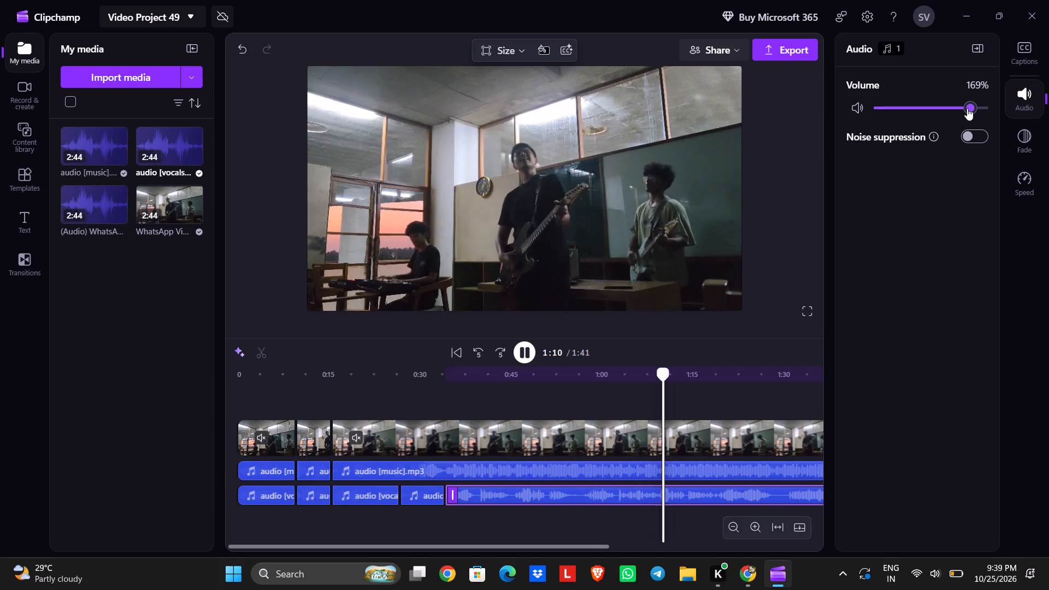
drag(967, 108, 973, 105)
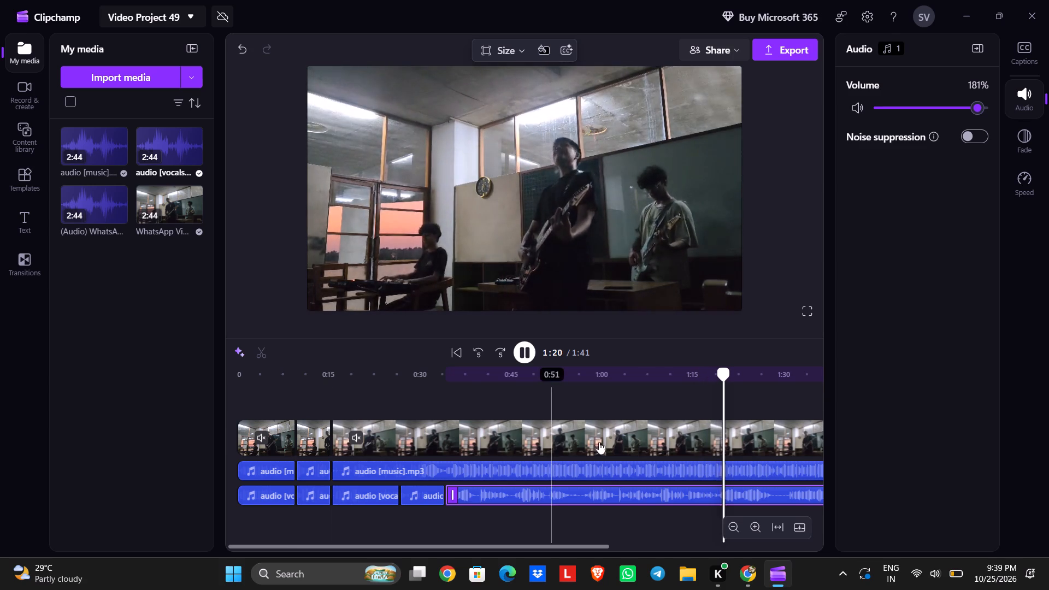
ctrl+scroll(634, 430, down, 1)
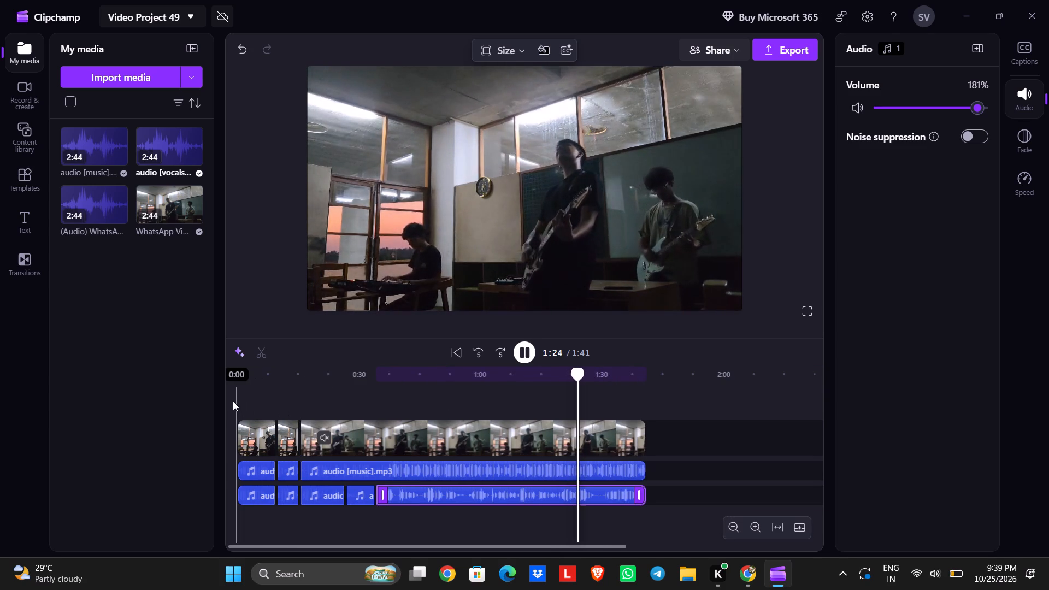
click(232, 401)
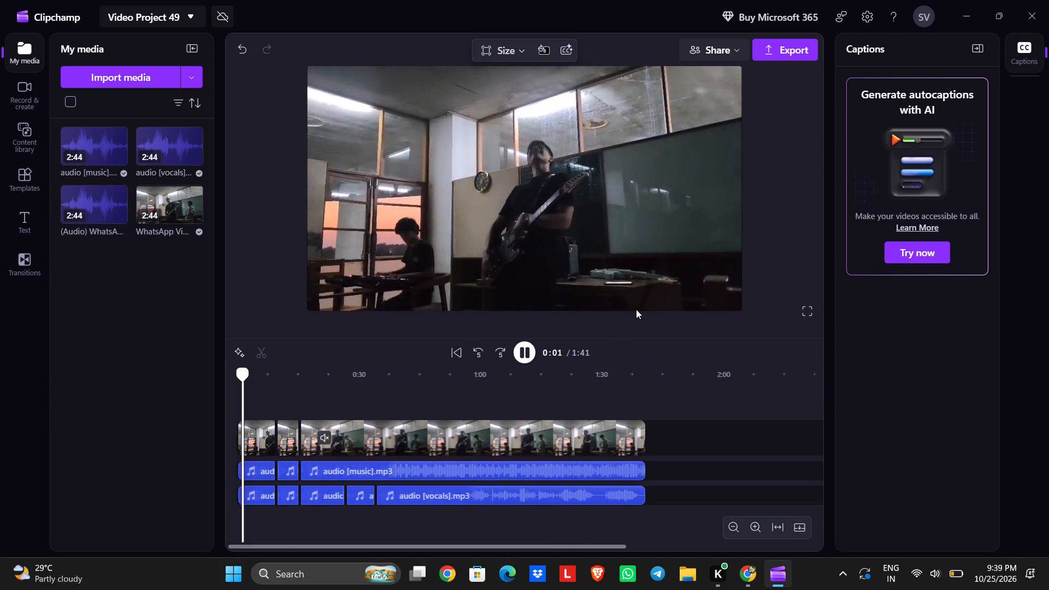
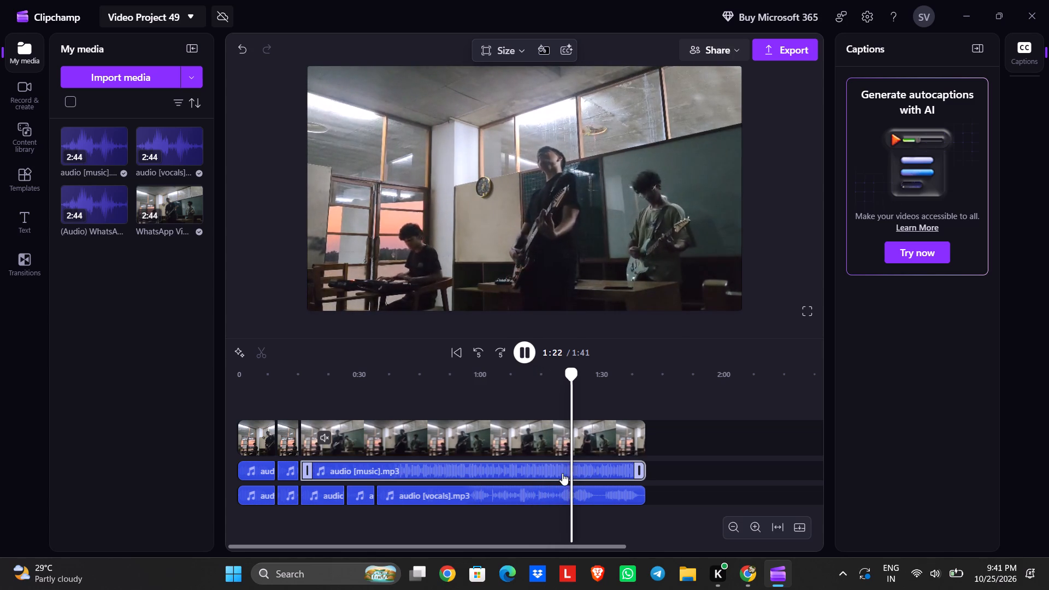
Set the volume of the last vocals segment to 176% while the video plays.
click(539, 491)
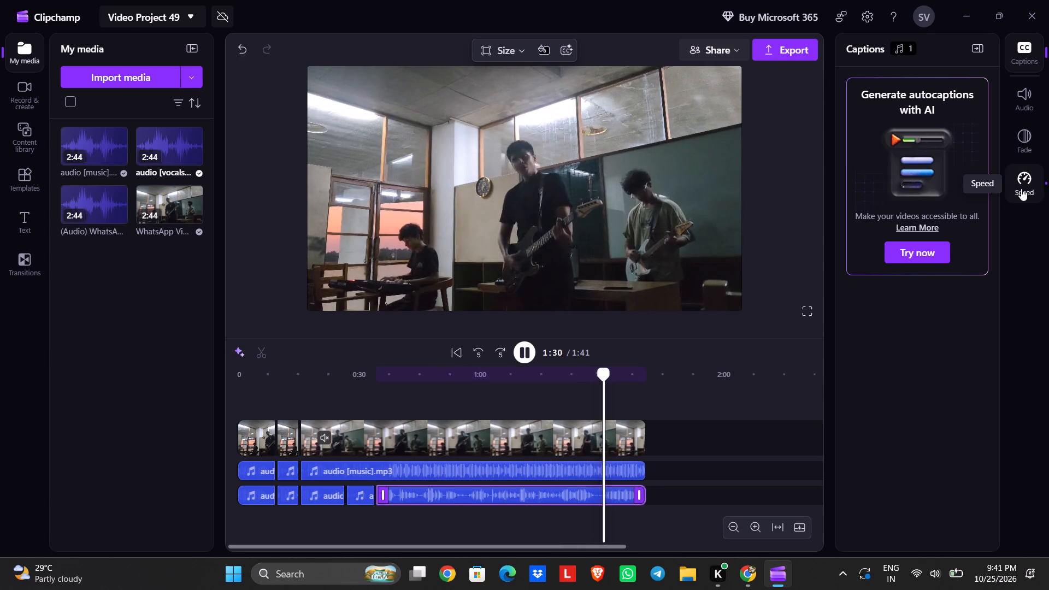
click(1031, 101)
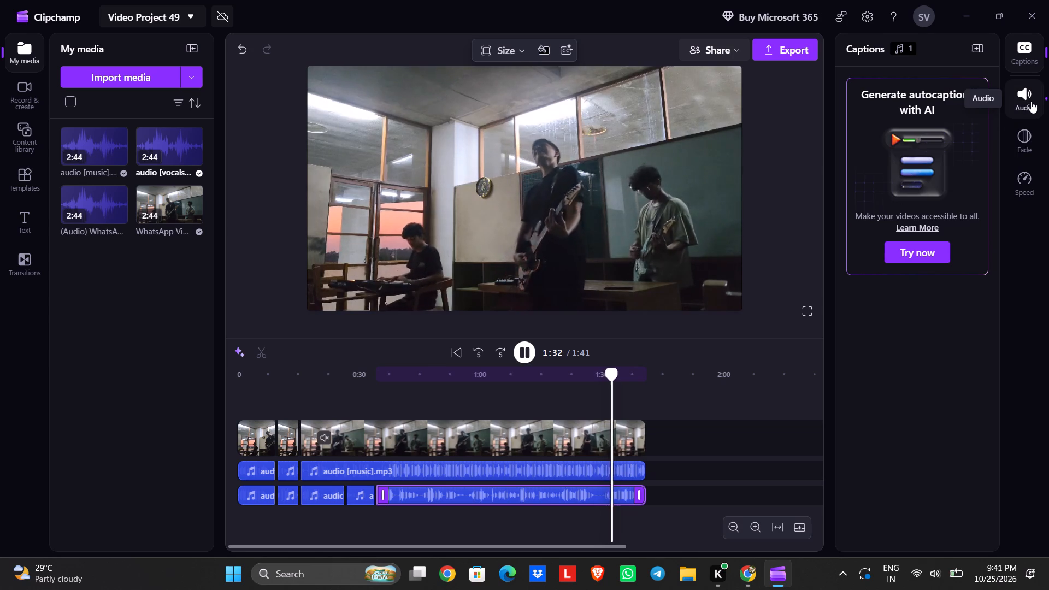
click(973, 107)
click(973, 107)
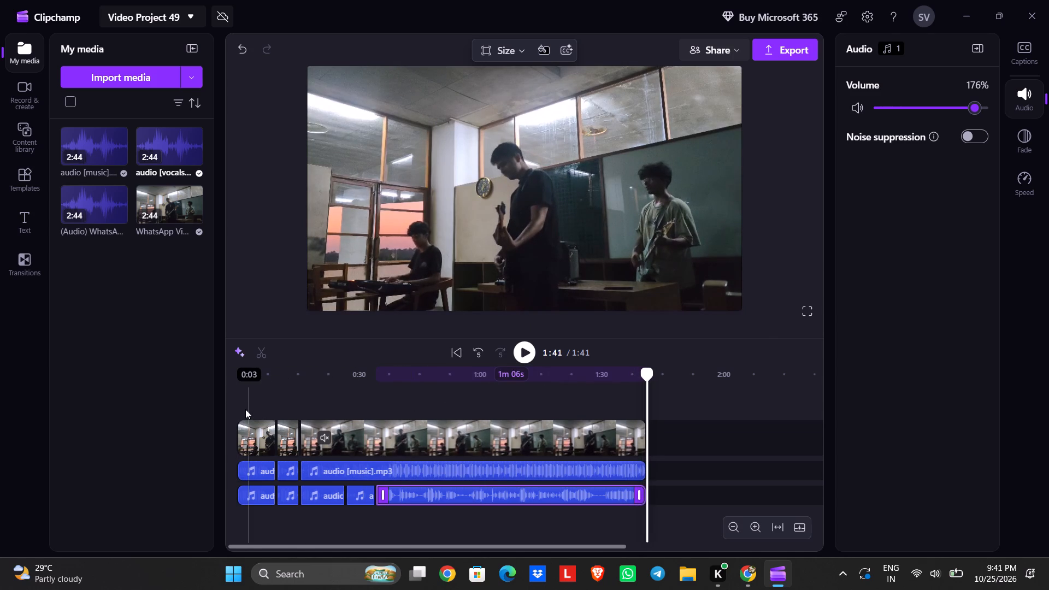
Play the video from the beginning and replay the stretch just before 0:30 several times to check the vocals mix.
click(231, 405)
key(space)
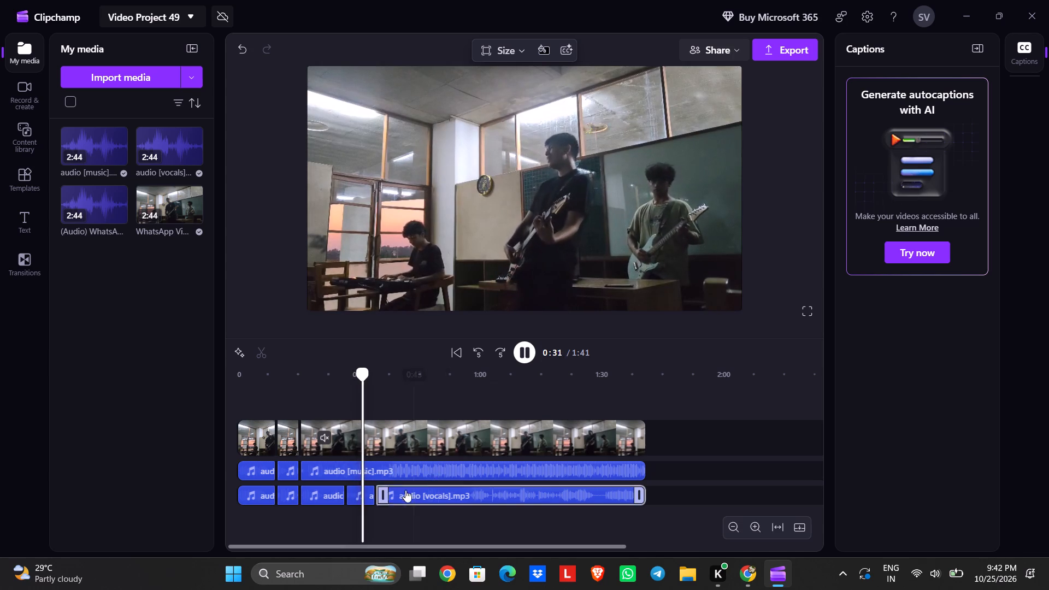
click(343, 412)
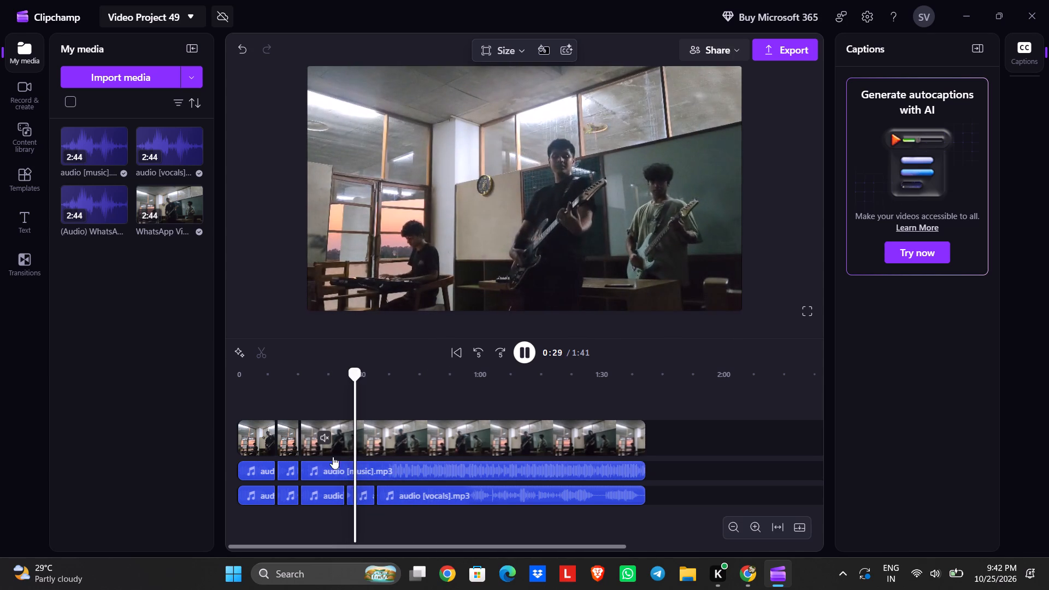
click(334, 411)
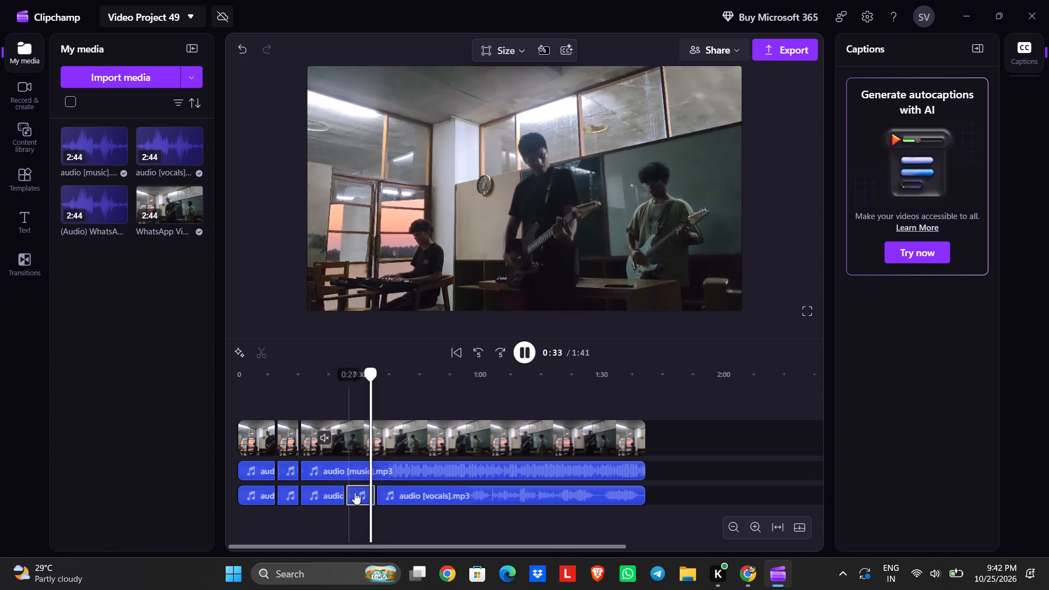
click(353, 399)
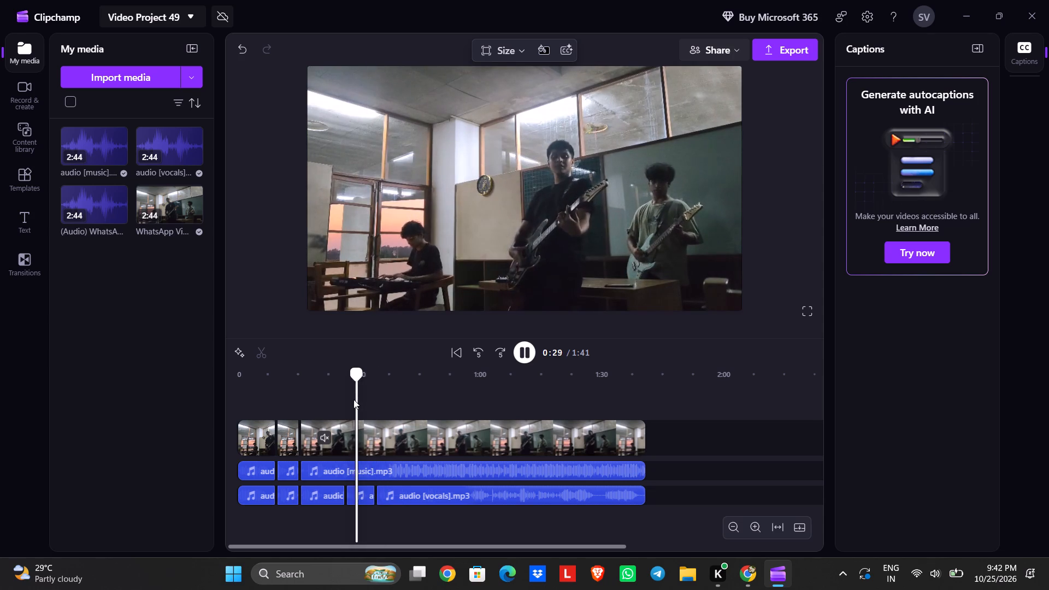
click(339, 396)
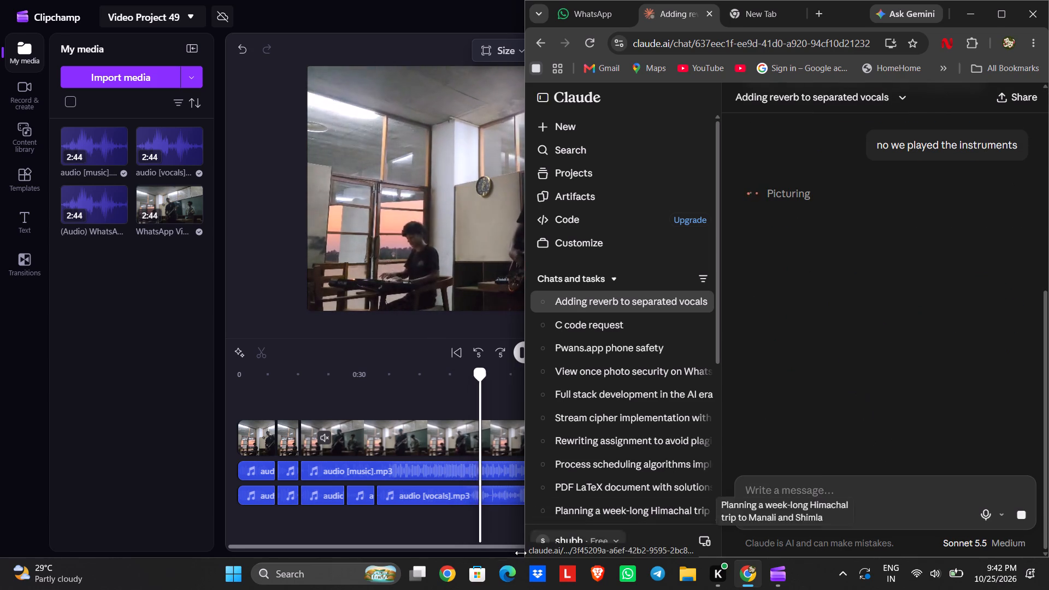
Switch back to Clipchamp and pause the playback of the band video.
click(467, 327)
click(527, 348)
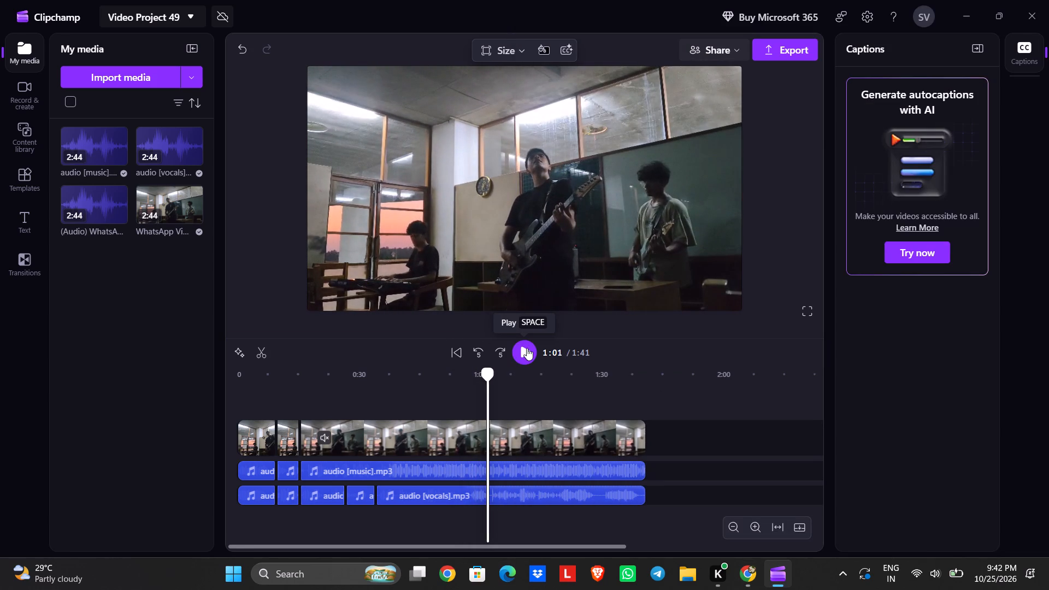
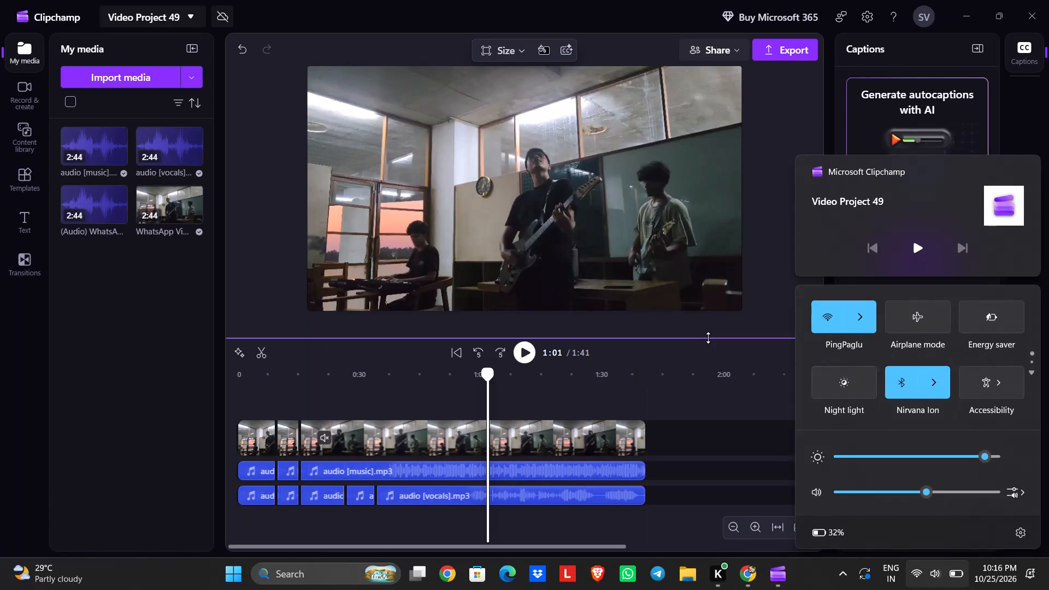
Play the band video from the beginning, restart it once after a few seconds, and pause playback.
click(708, 338)
click(696, 320)
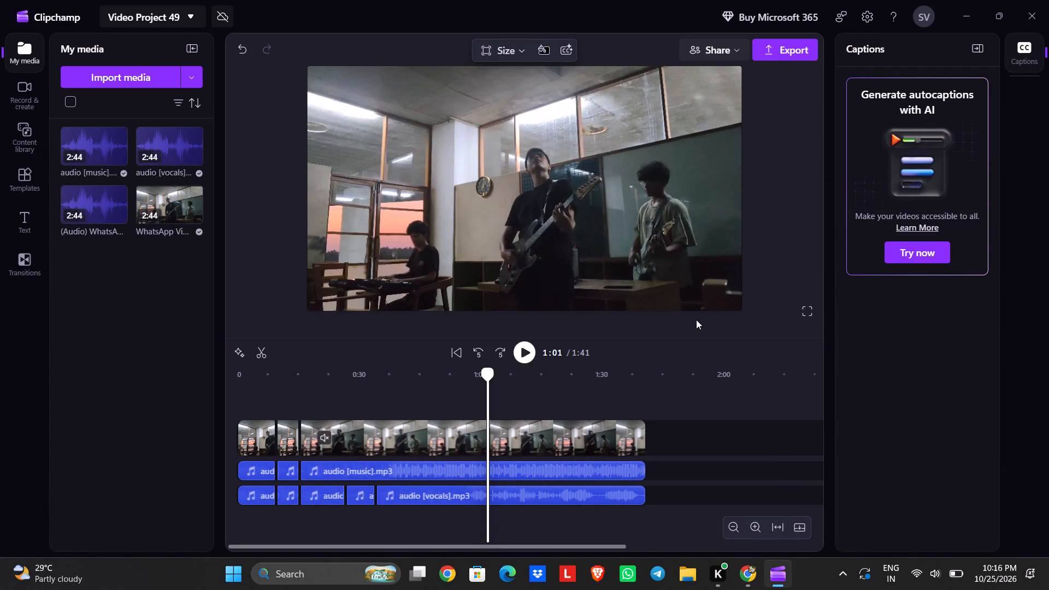
click(235, 397)
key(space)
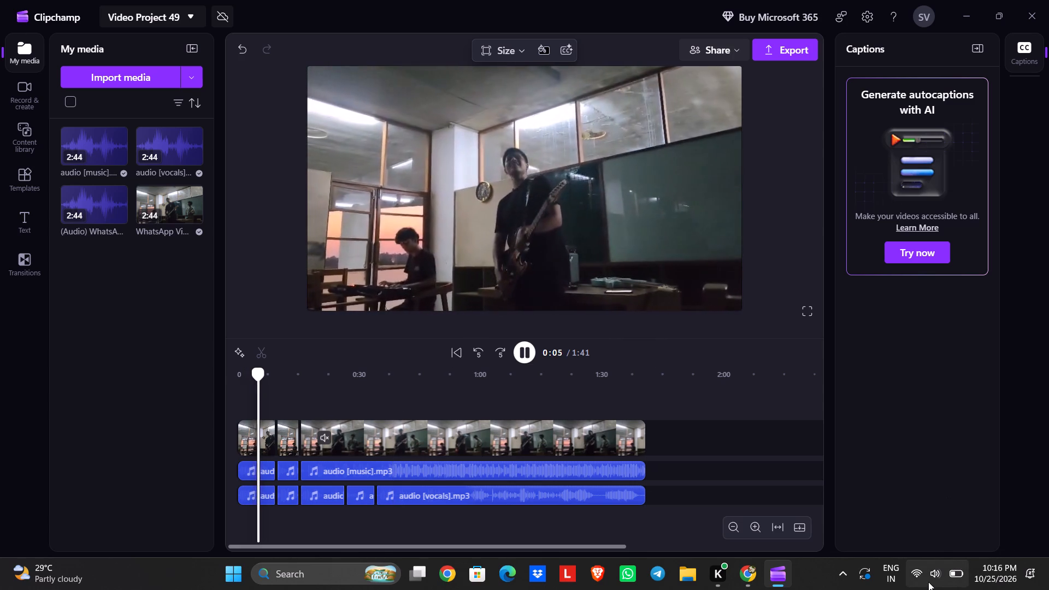
click(234, 397)
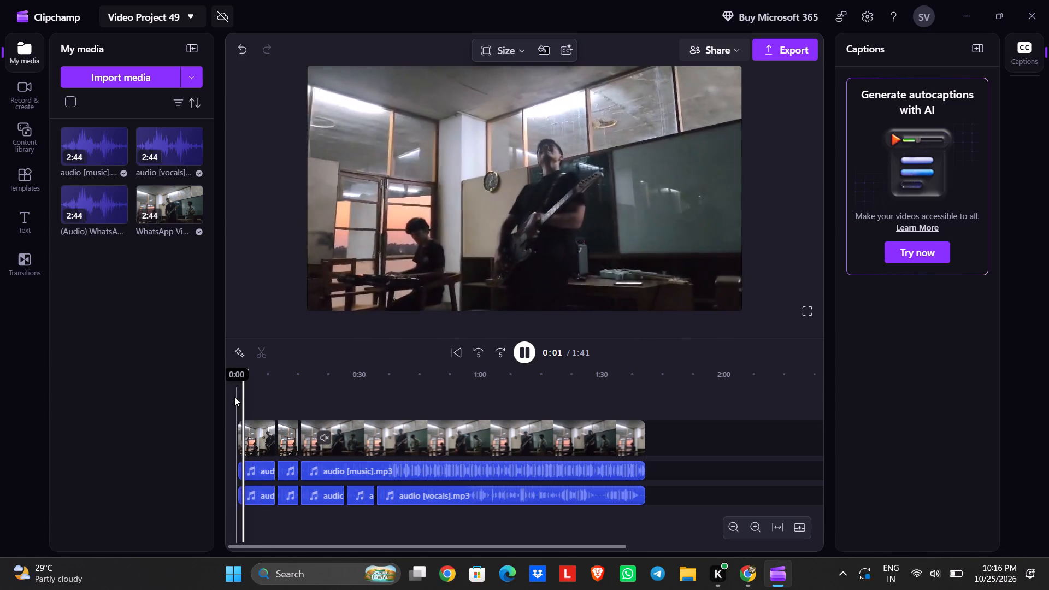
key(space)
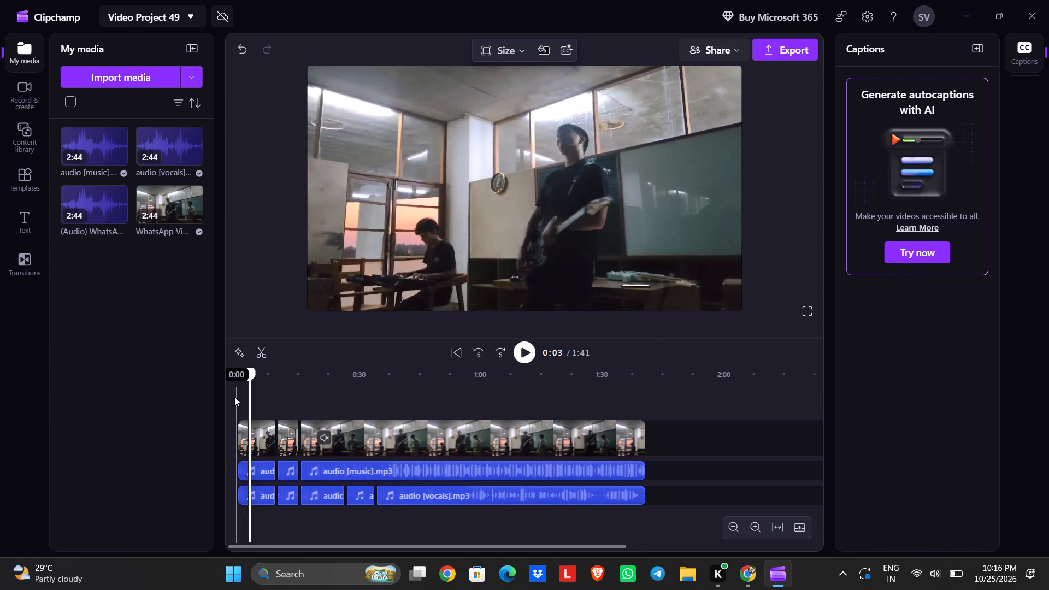
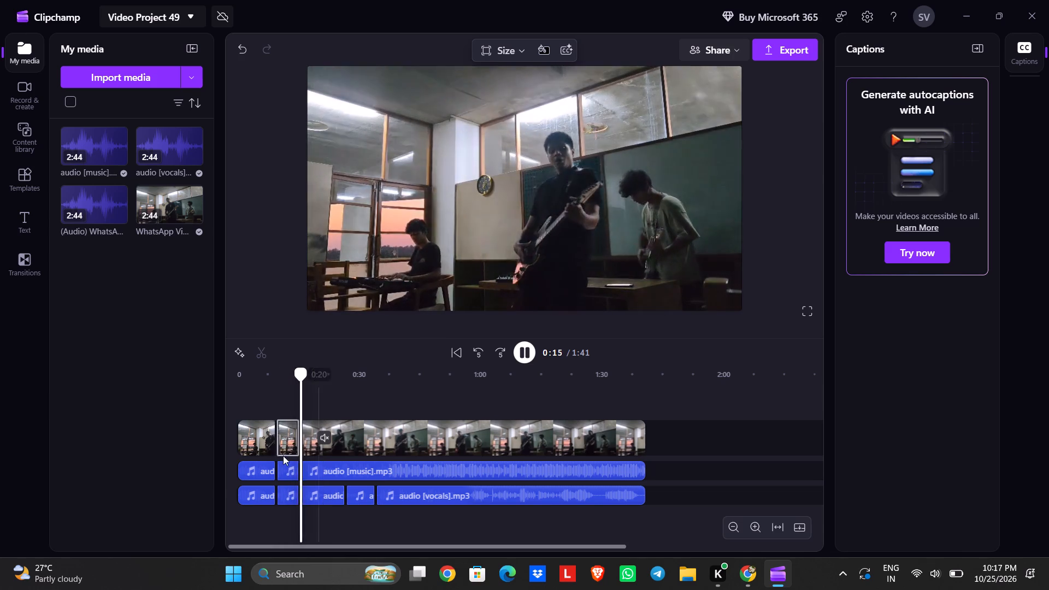
Pause and resume playback around 0:17, and set the system volume to a little over a third to listen to the mix.
click(523, 349)
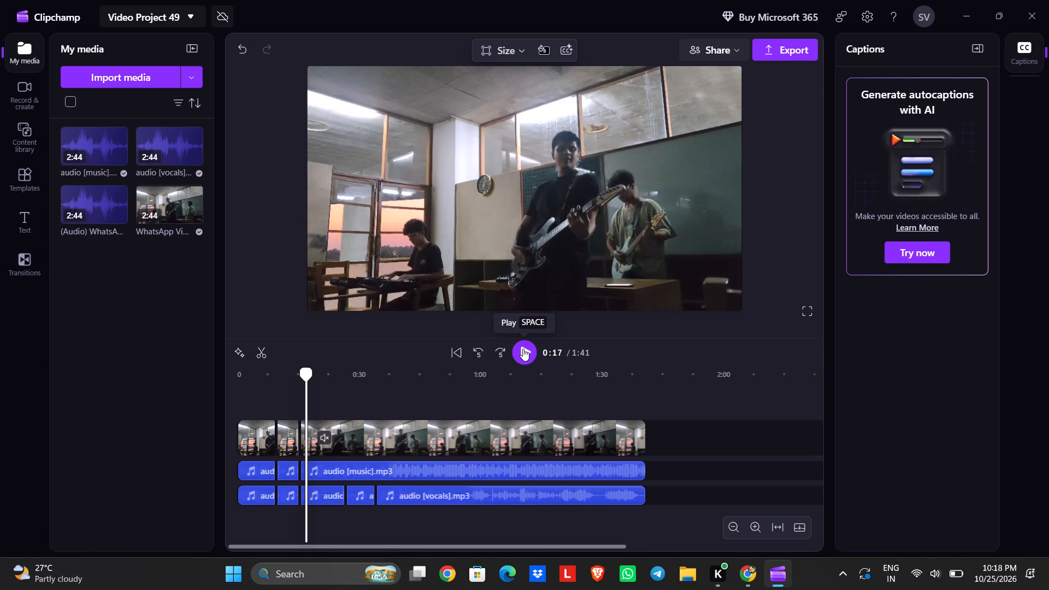
click(523, 349)
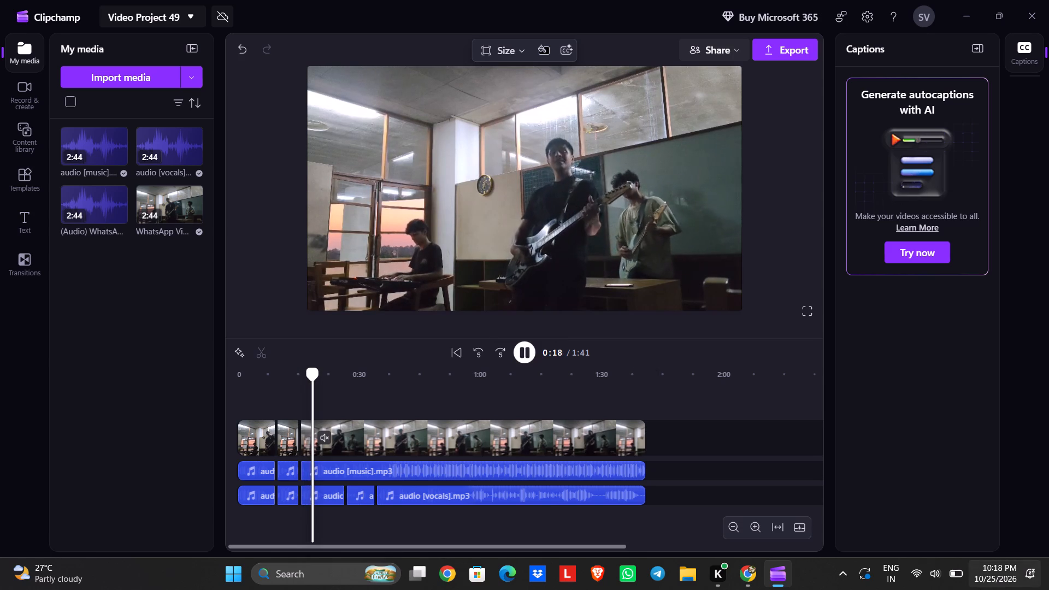
click(941, 580)
click(894, 495)
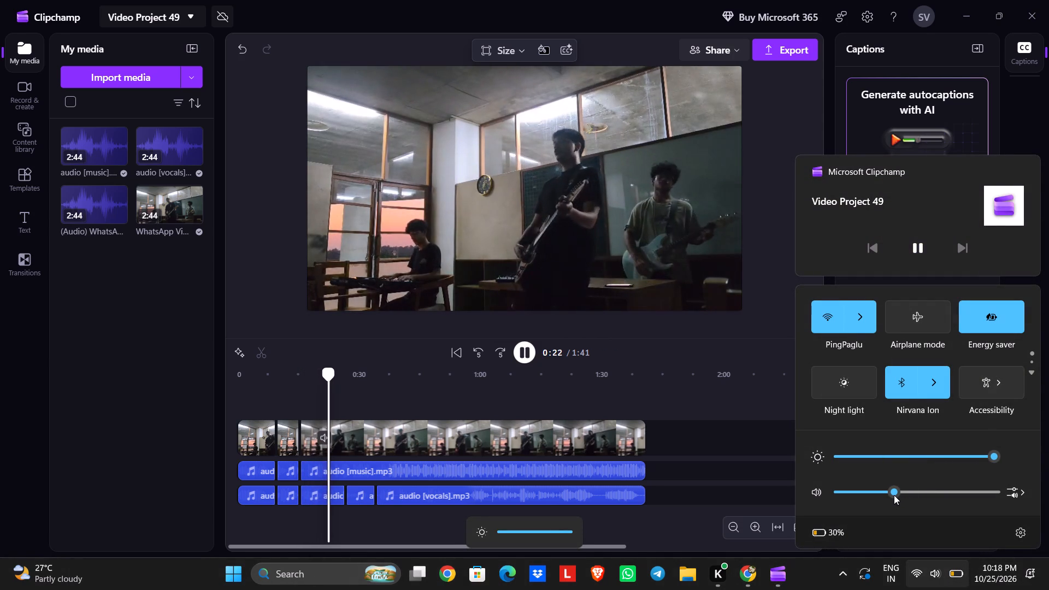
click(640, 329)
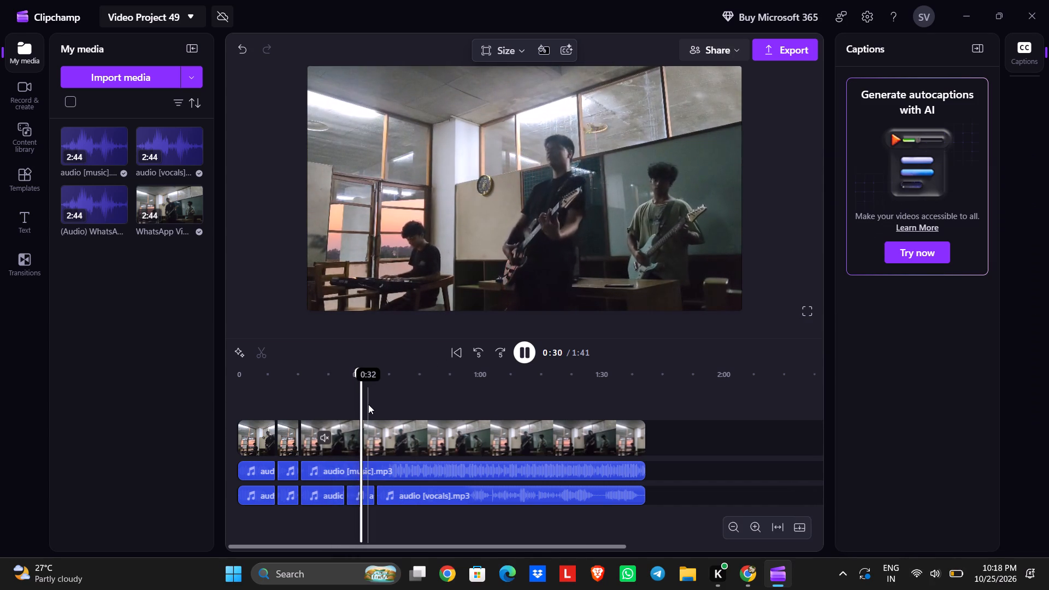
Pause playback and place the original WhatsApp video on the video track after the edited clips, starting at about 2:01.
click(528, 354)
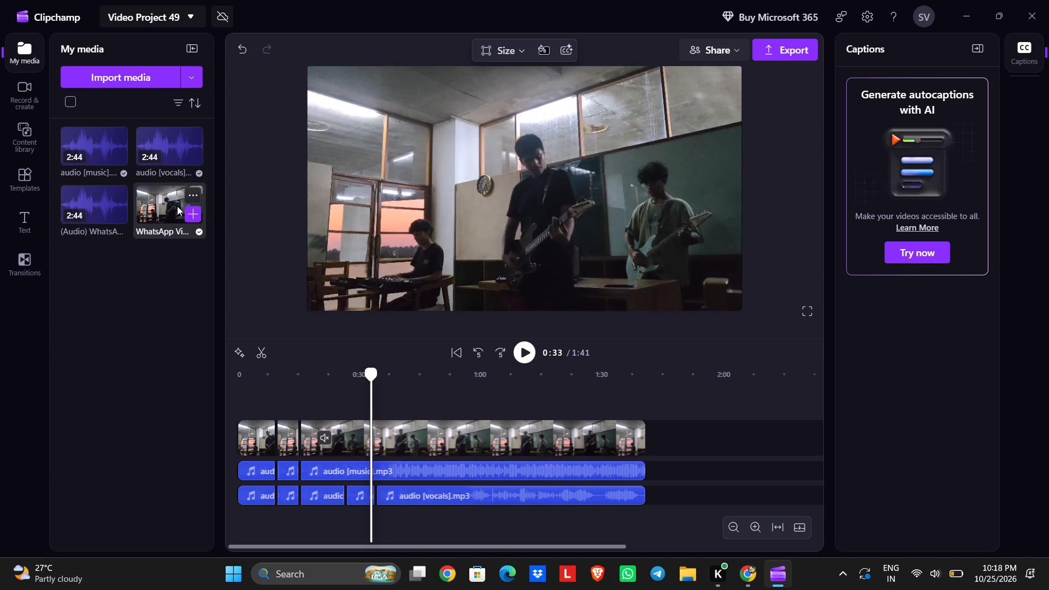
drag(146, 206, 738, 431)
Play the added original video from several points, starting at about 3:07 and moving earlier, to hear its unedited sound.
scroll(738, 431, left, 1)
click(669, 397)
scroll(669, 397, left, 1)
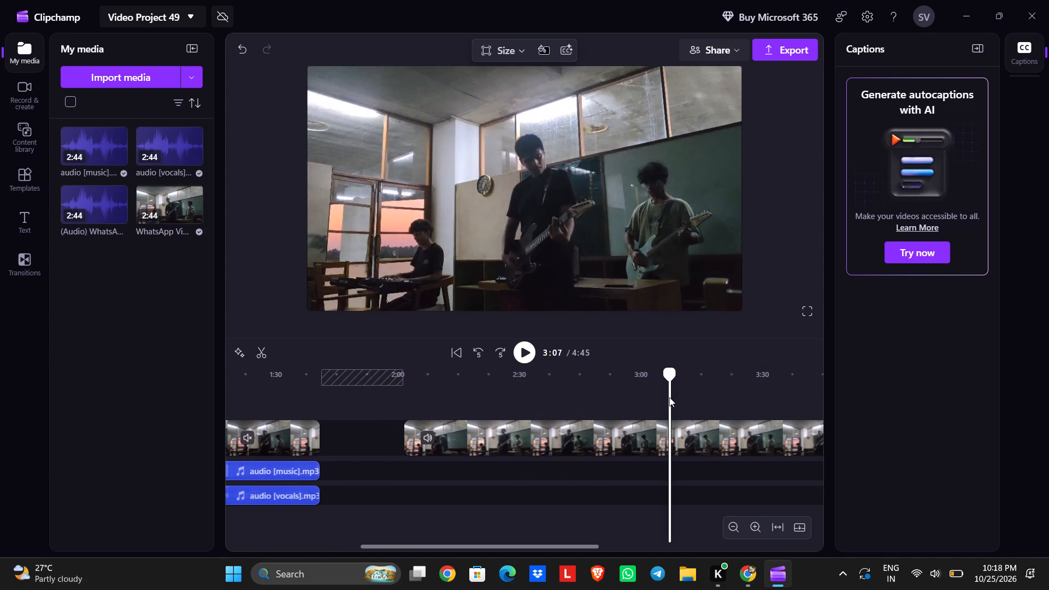
scroll(669, 397, left, 1)
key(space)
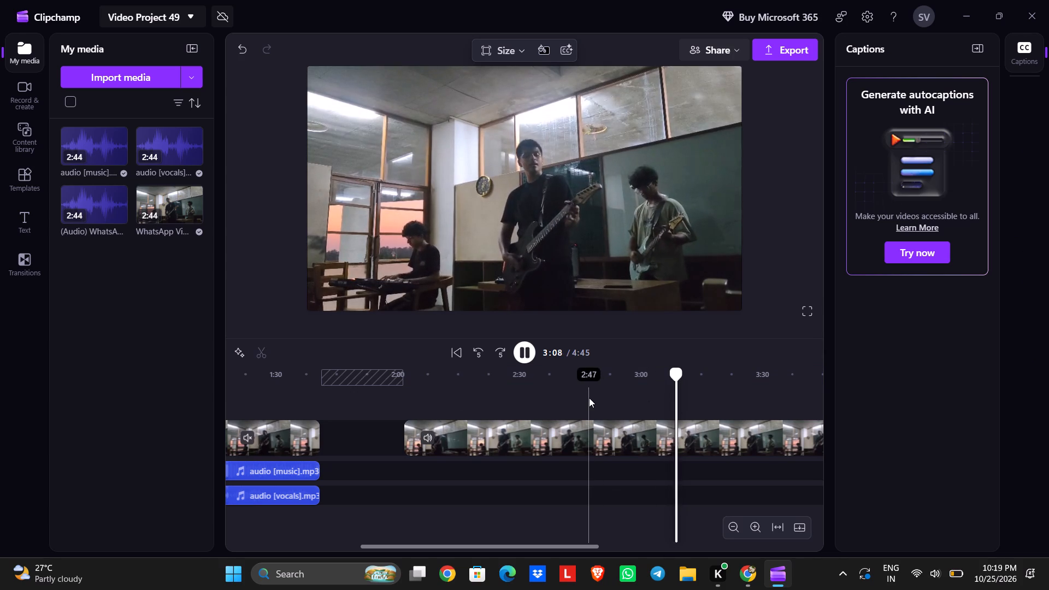
click(594, 395)
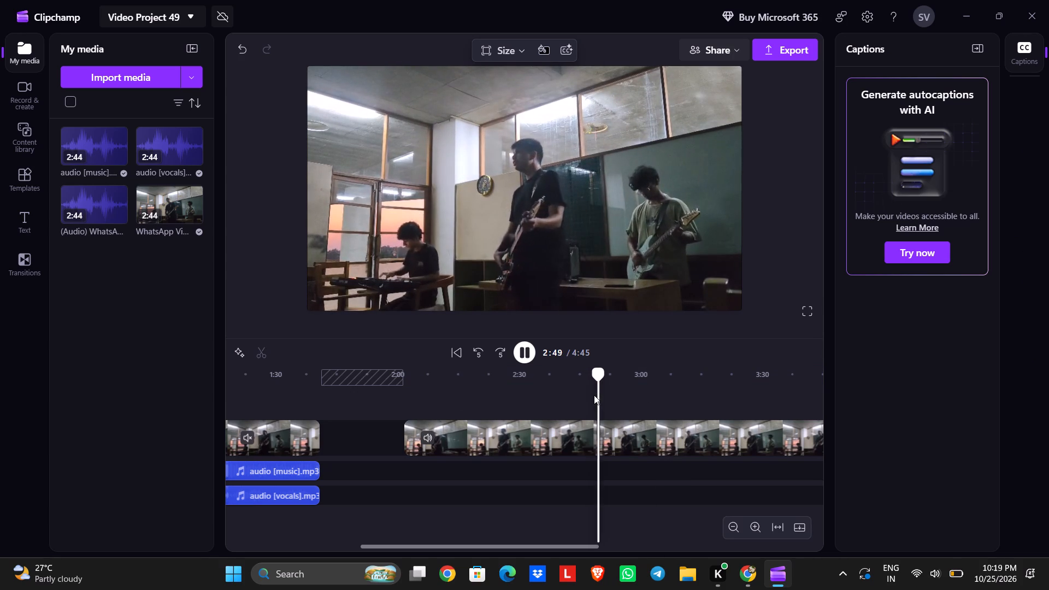
click(506, 399)
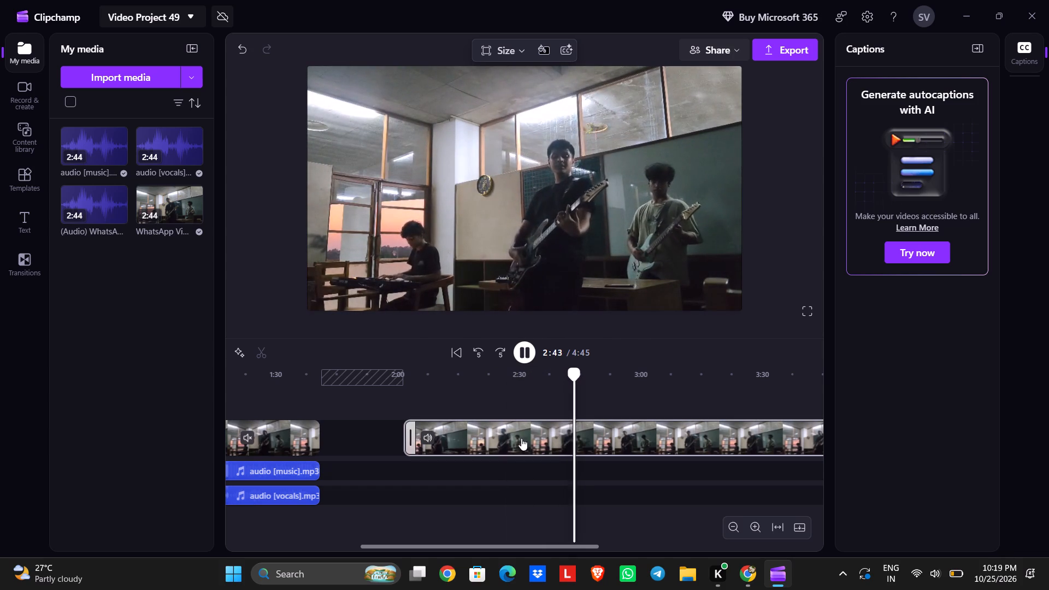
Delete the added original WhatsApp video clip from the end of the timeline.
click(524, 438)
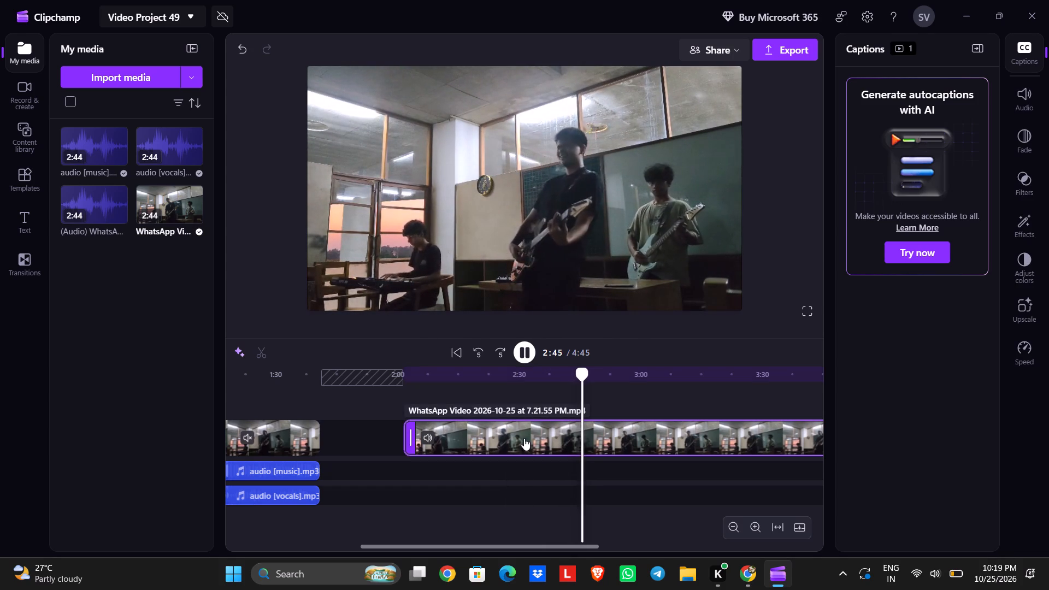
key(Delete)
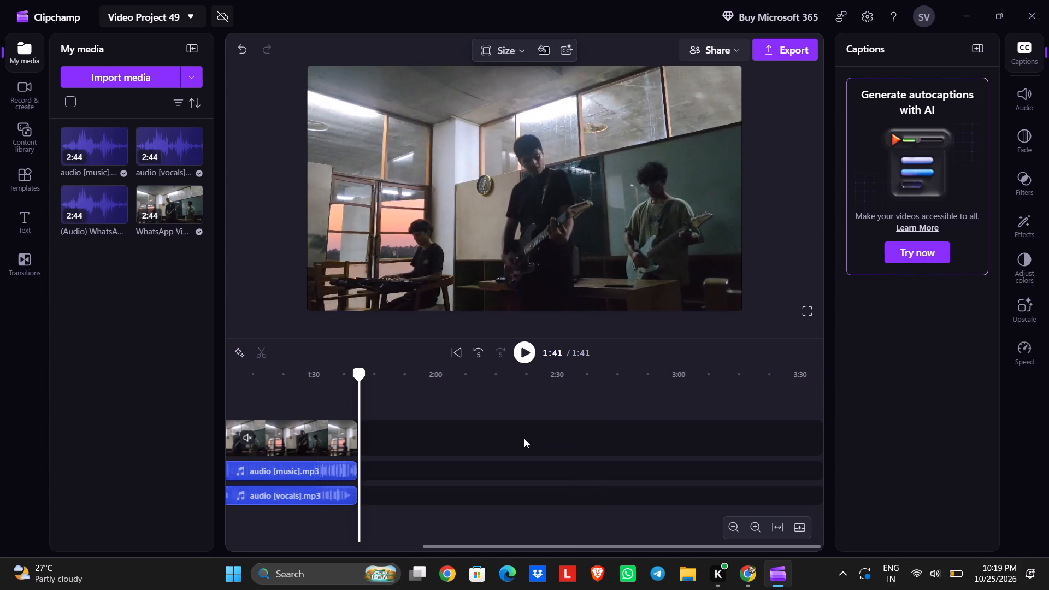
Play the edited mix briefly from about 0:13 to compare it with the original sound, and pause.
scroll(524, 438, right, 4)
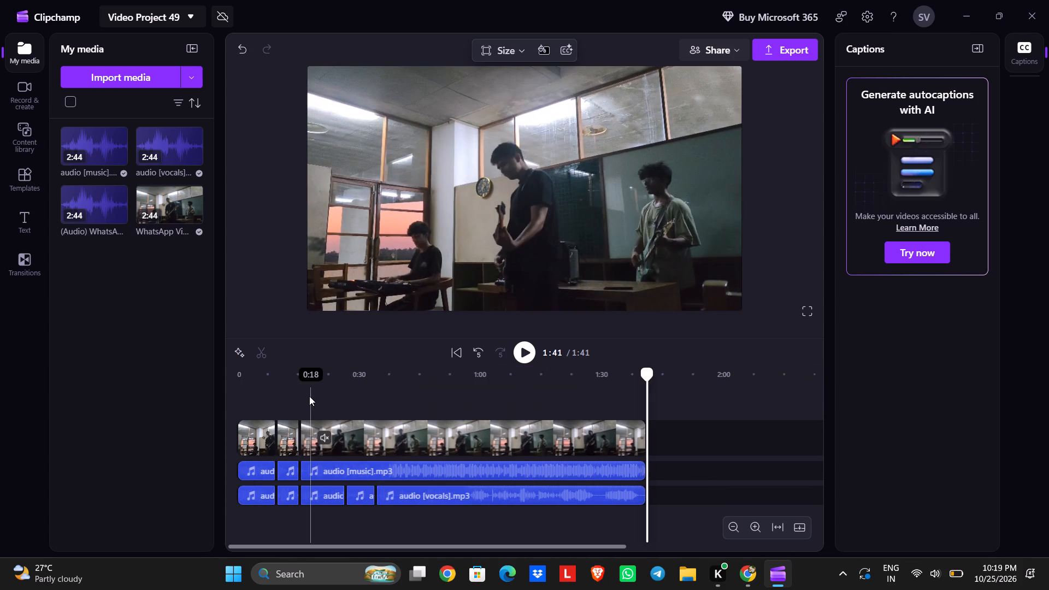
click(292, 395)
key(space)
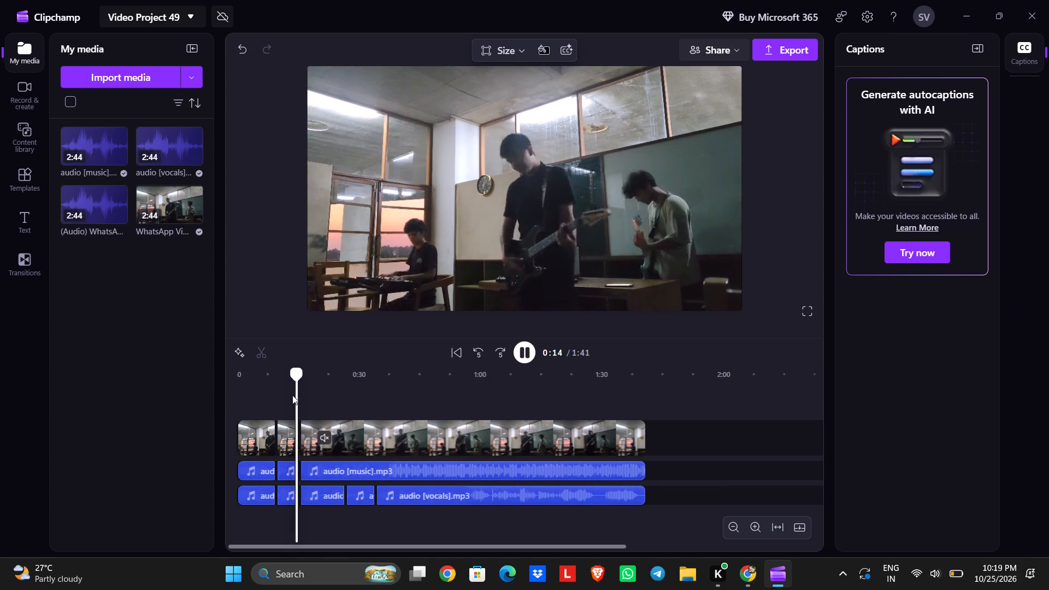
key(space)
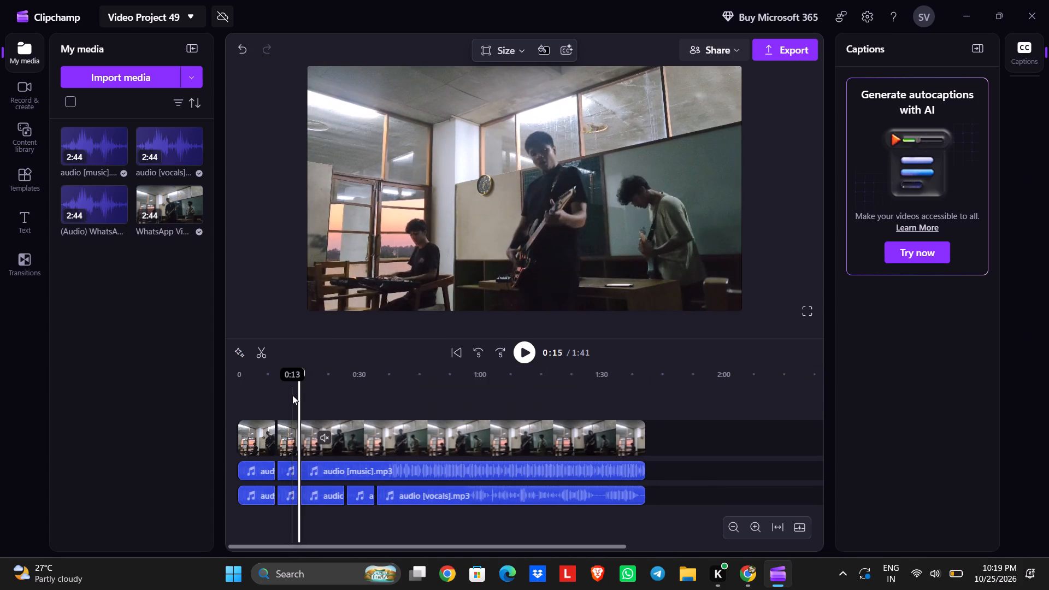